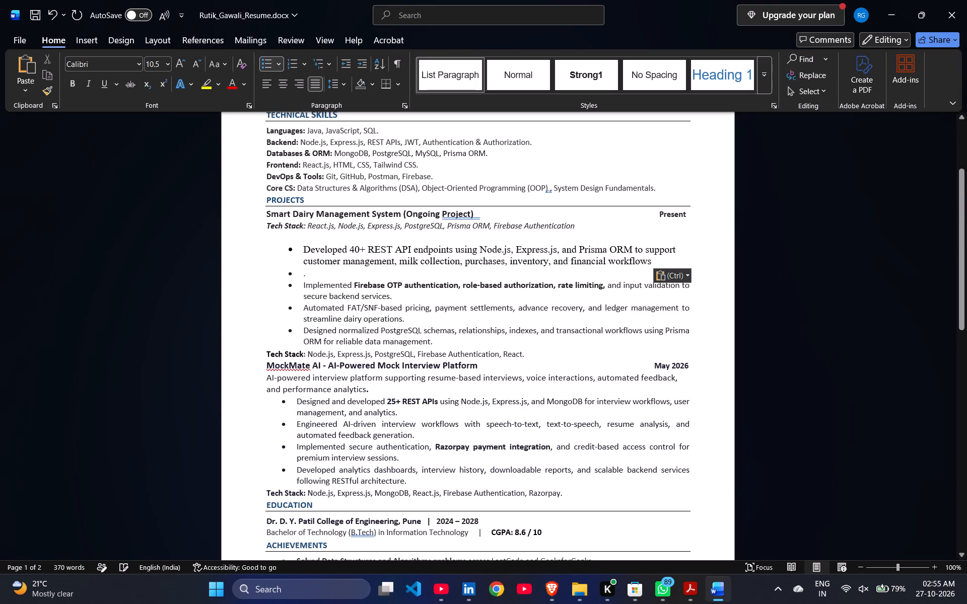
pyautogui.click(661, 273)
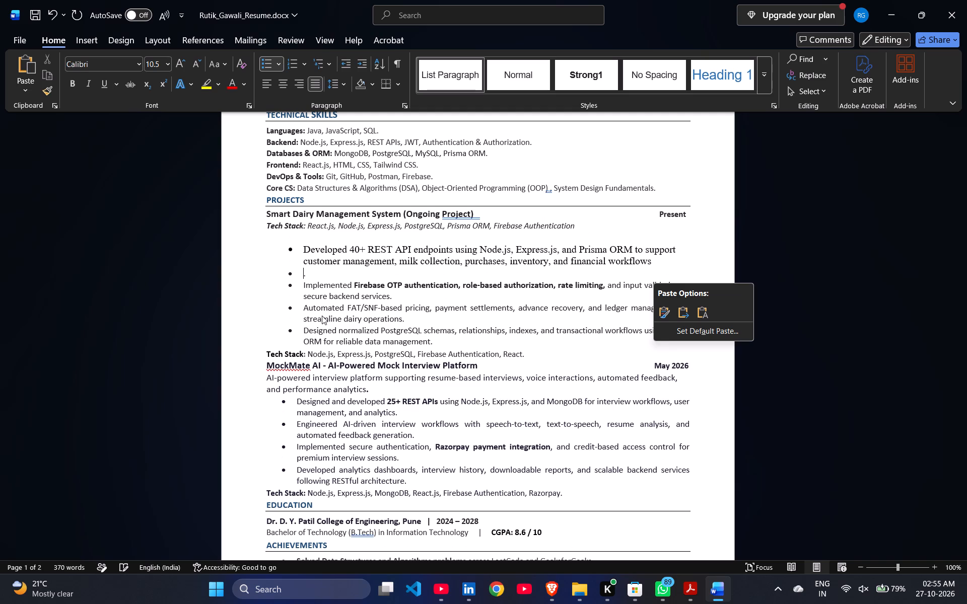
# Merge the stray bullet holding only a period into the end of the pasted "Developed 40+ REST API endpoints…" bullet.
pyautogui.press('BackSpace')
pyautogui.press('BackSpace')
pyautogui.click(305, 287)
pyautogui.press('+')
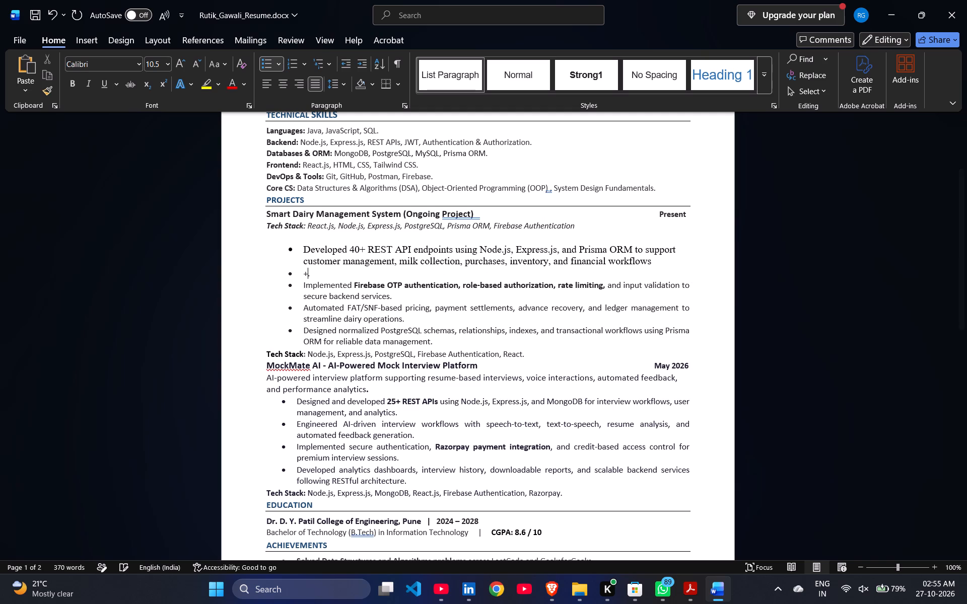
pyautogui.press('BackSpace')
pyautogui.press('BackSpace')
pyautogui.press('BackSpace')
pyautogui.press('BackSpace')
pyautogui.press('BackSpace')
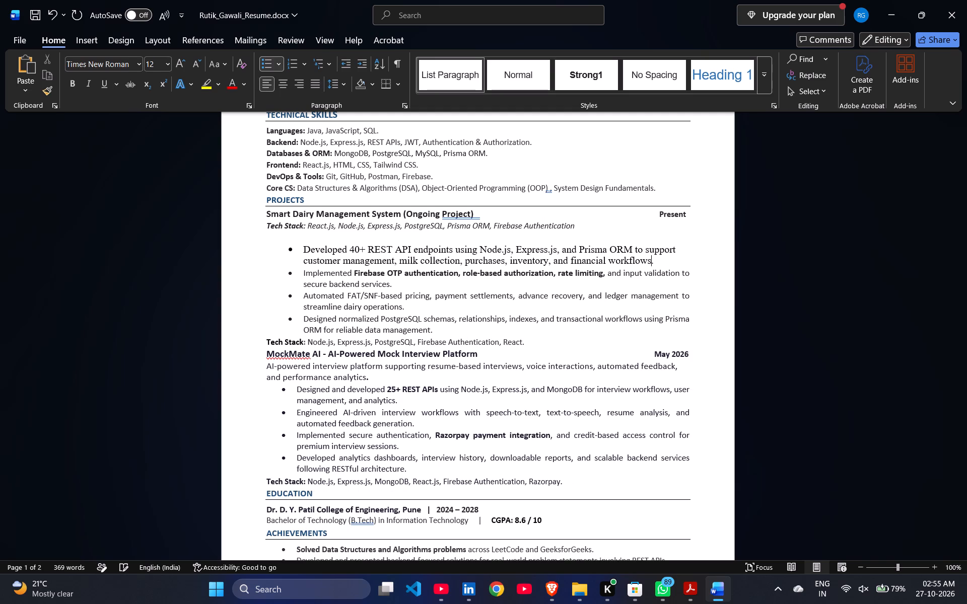
pyautogui.press('Right')
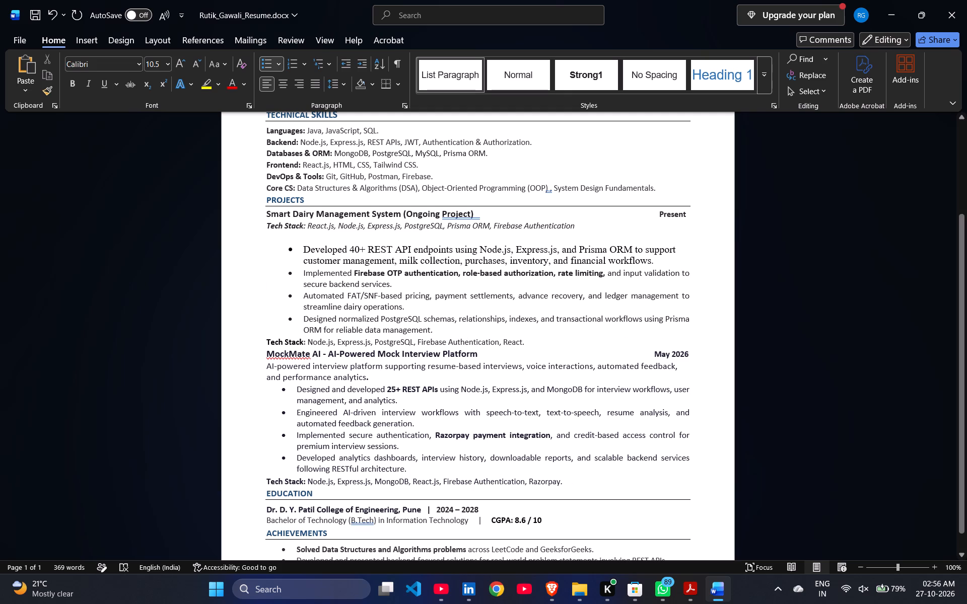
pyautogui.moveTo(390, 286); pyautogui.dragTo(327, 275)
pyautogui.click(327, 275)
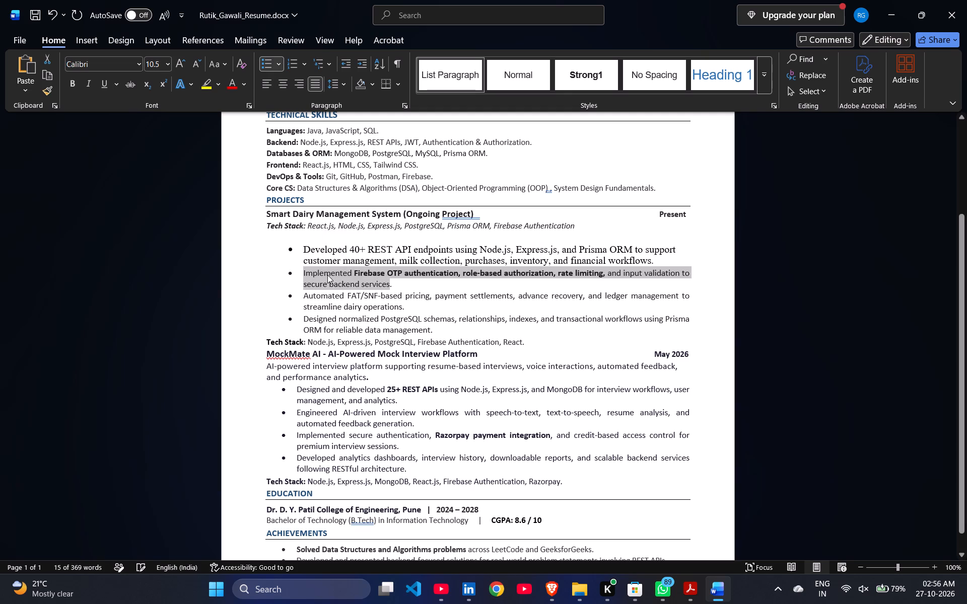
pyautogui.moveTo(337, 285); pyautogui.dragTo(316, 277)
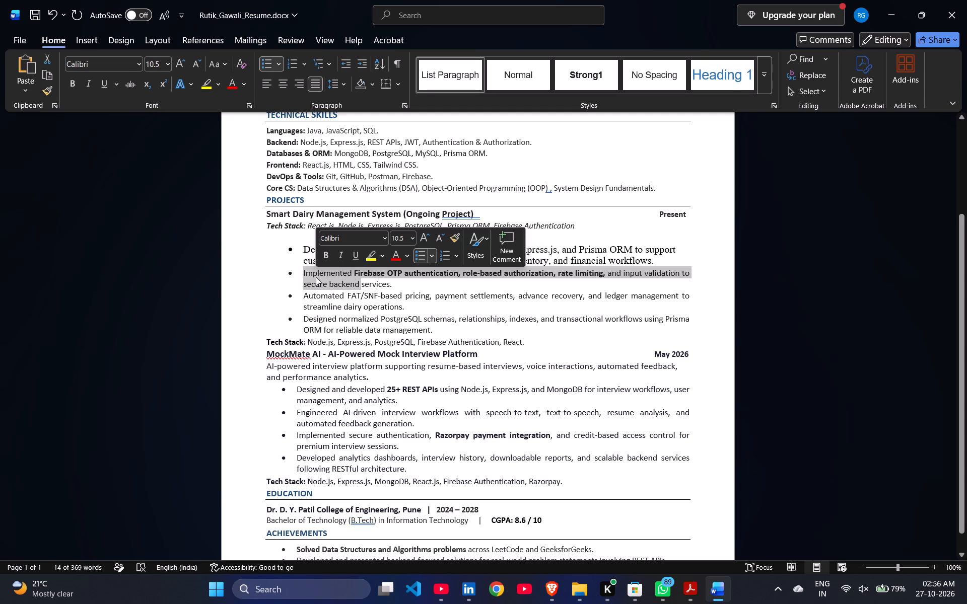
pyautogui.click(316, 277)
# Format the pasted "Developed 40+ REST API endpoints…" bullet in Calibri at size 10.5.
pyautogui.moveTo(303, 249); pyautogui.dragTo(585, 263)
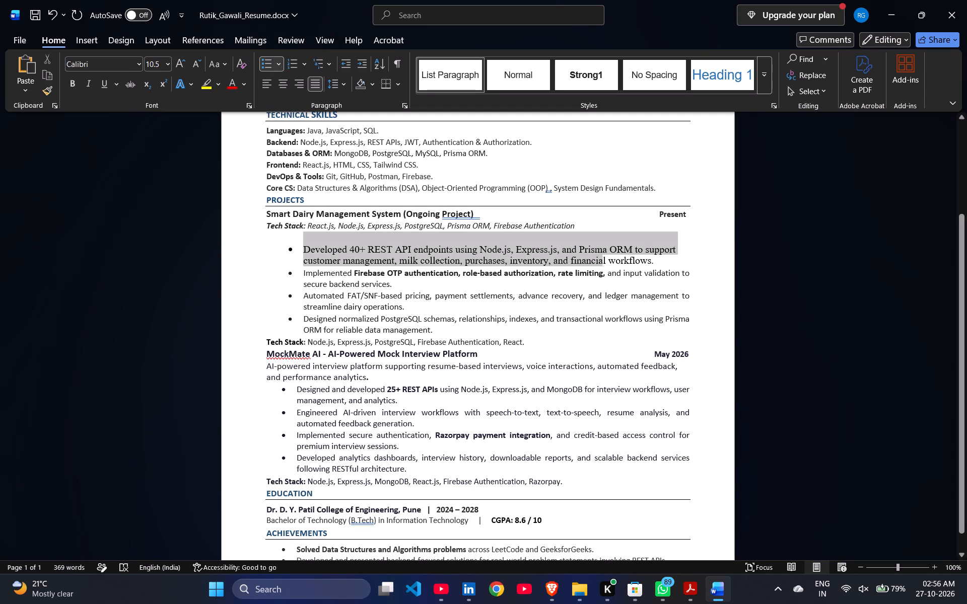
pyautogui.moveTo(585, 263); pyautogui.dragTo(645, 259)
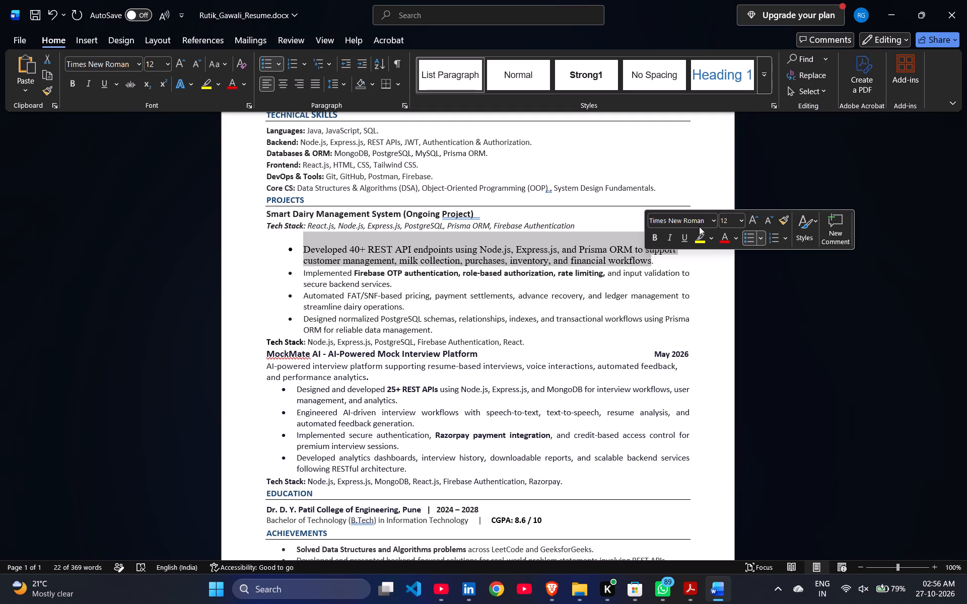
pyautogui.click(708, 221)
pyautogui.click(713, 220)
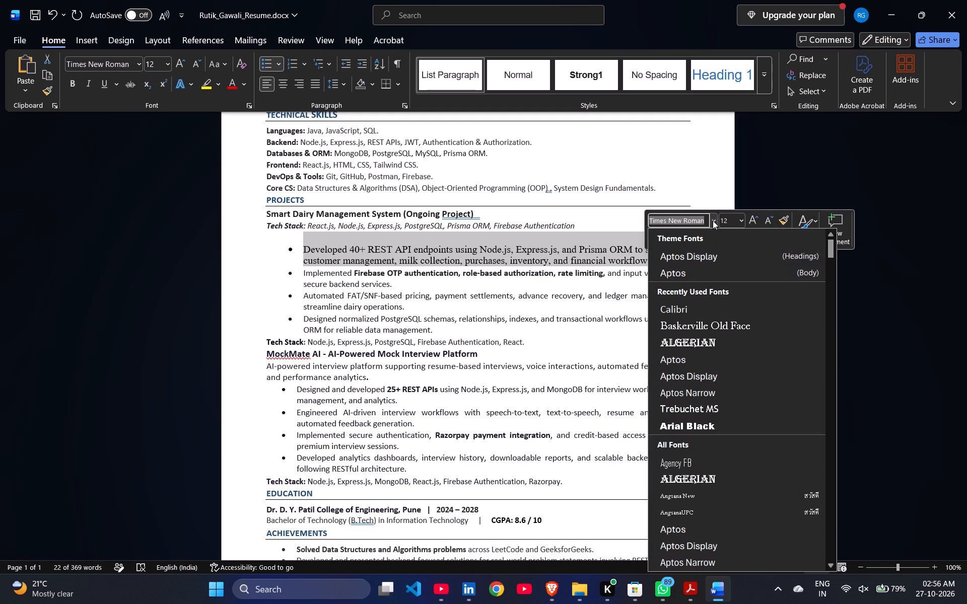
pyautogui.click(679, 313)
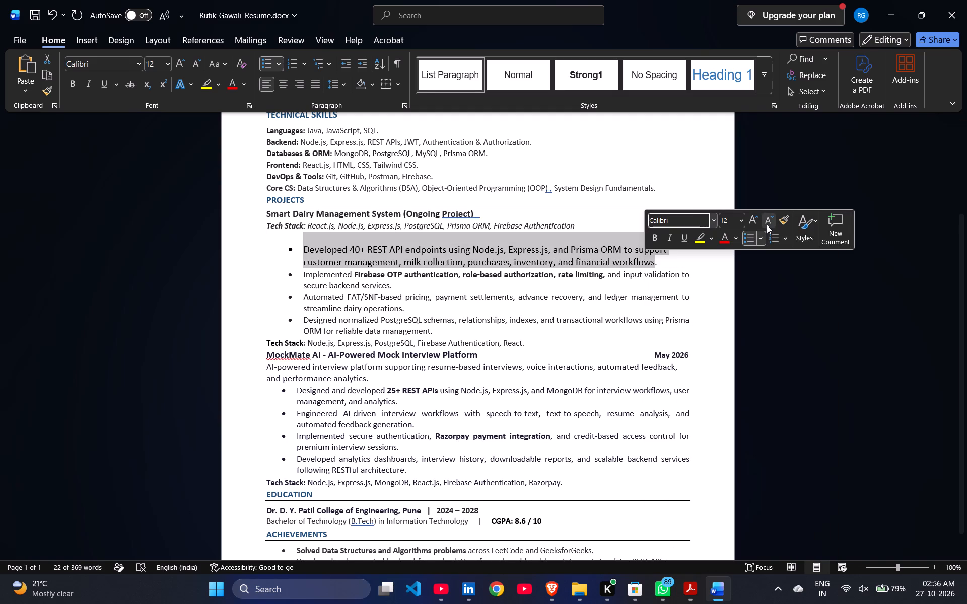
pyautogui.doubleClick(769, 224)
pyautogui.click(753, 218)
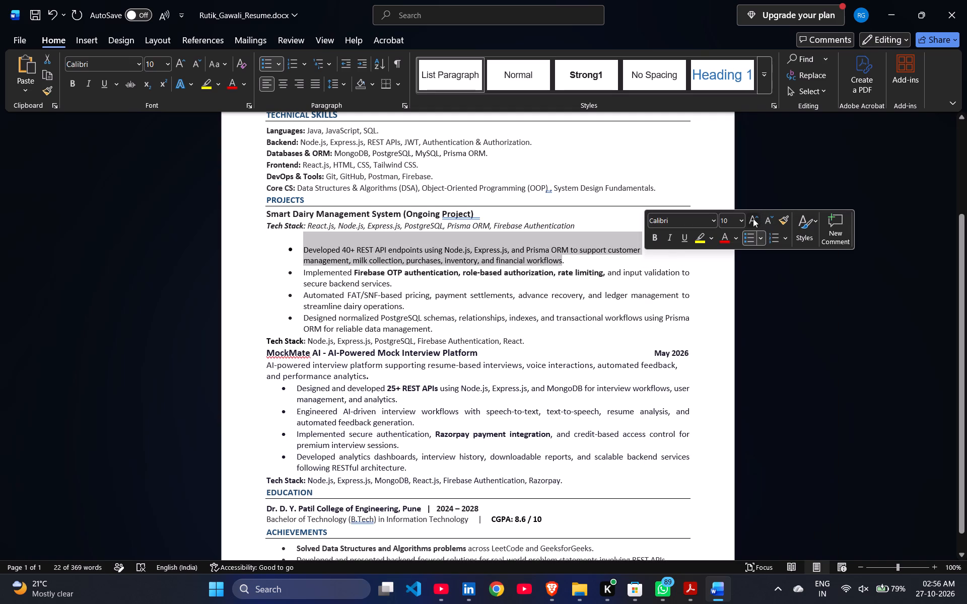
pyautogui.click(730, 222)
pyautogui.press('BackSpace')
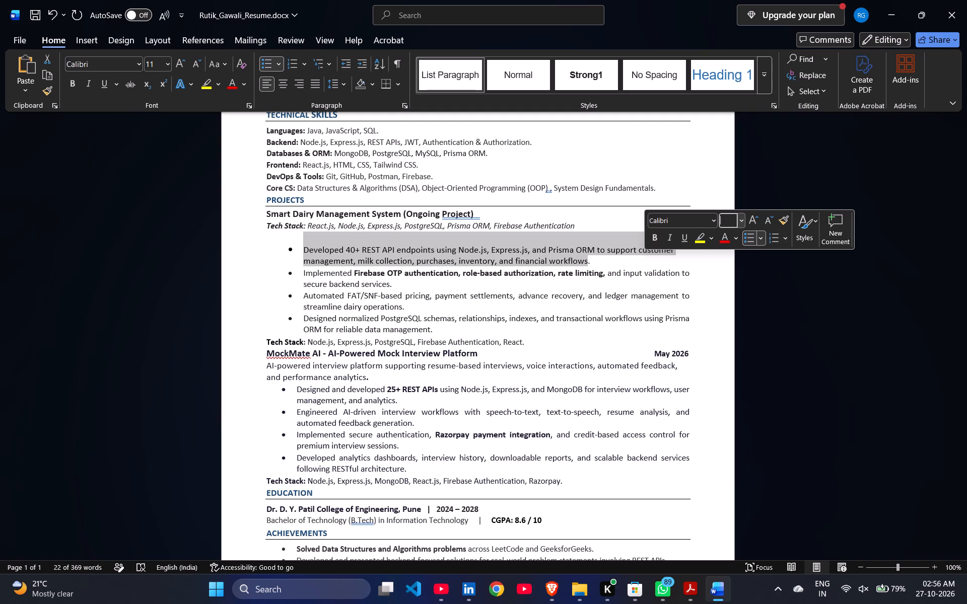
pyautogui.write('10.5')
pyautogui.press('Return')
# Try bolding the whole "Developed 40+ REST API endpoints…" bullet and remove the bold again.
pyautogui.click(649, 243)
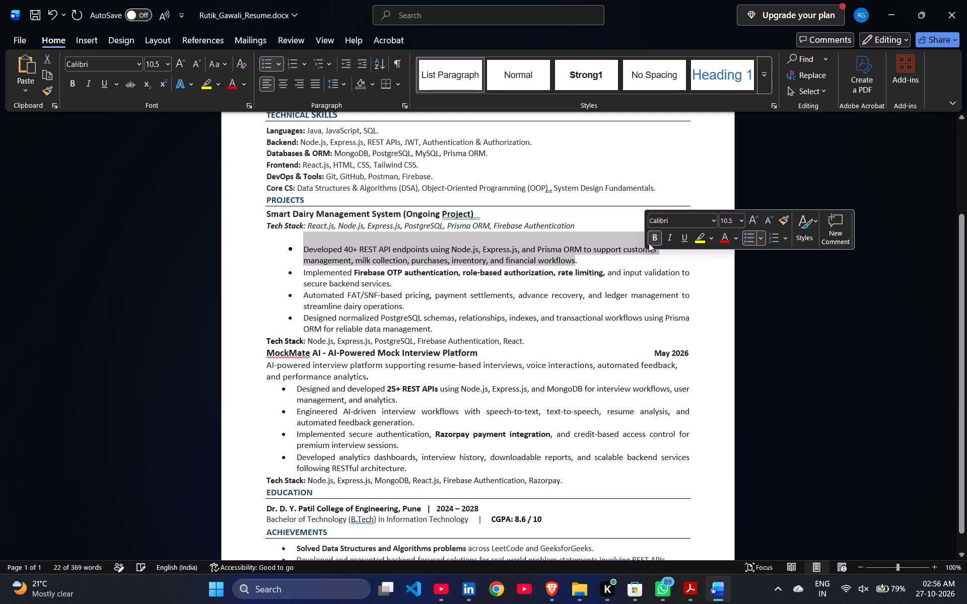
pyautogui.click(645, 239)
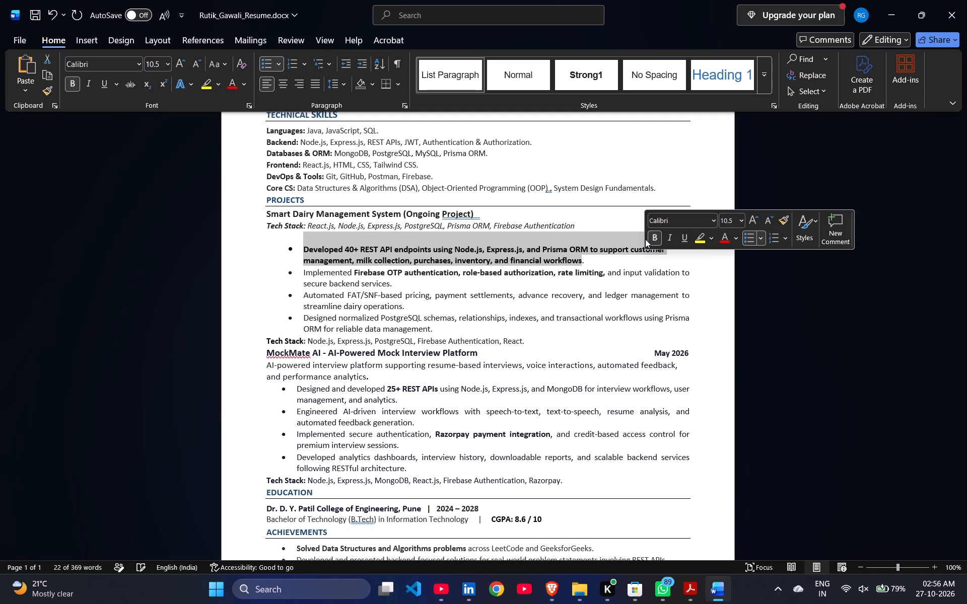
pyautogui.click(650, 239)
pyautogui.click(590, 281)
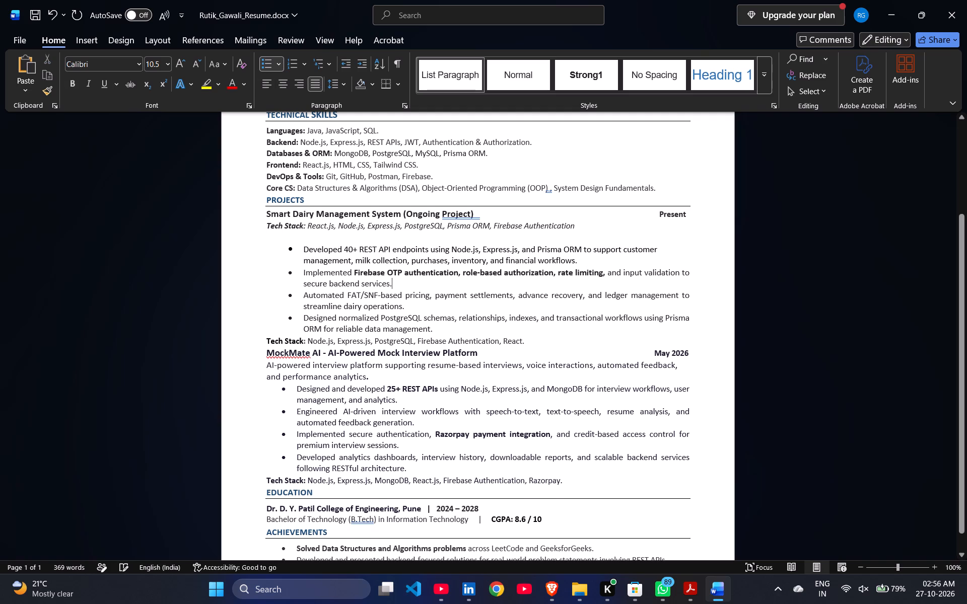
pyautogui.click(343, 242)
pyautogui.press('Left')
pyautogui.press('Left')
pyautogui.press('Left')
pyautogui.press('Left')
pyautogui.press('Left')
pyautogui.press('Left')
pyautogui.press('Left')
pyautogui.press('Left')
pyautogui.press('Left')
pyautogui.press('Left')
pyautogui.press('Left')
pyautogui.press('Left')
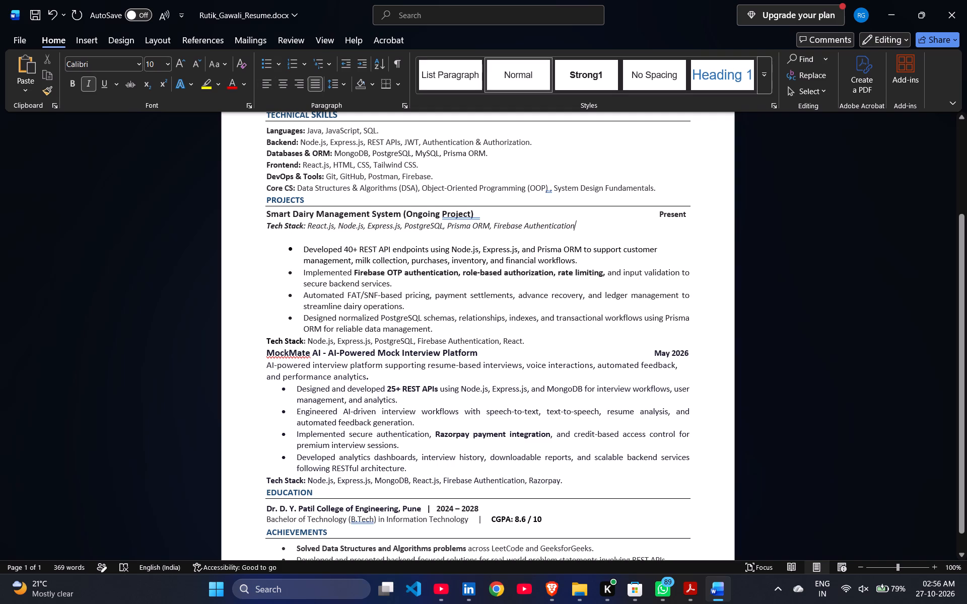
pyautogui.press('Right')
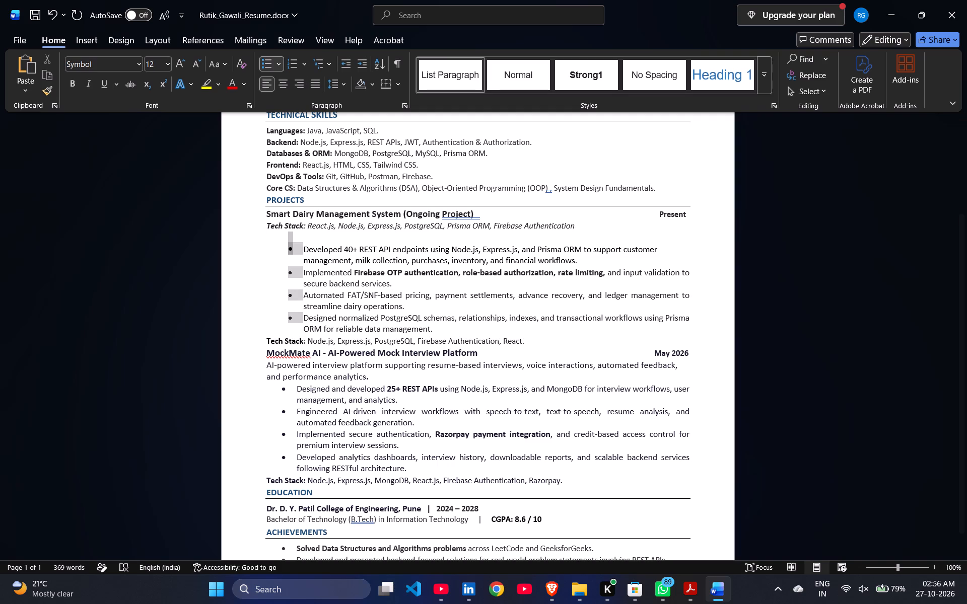
pyautogui.click(343, 242)
pyautogui.click(343, 242)
pyautogui.doubleClick(343, 242)
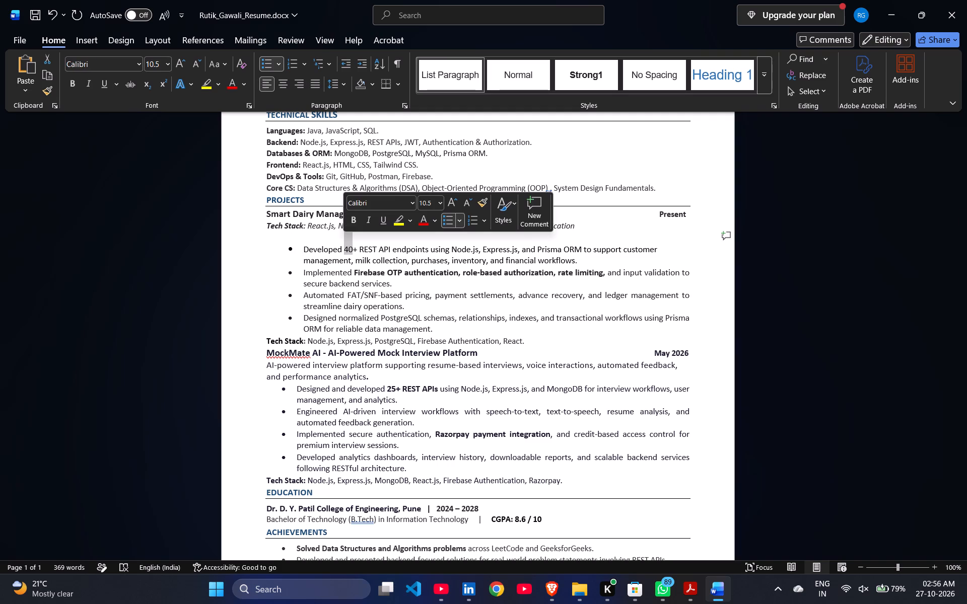
pyautogui.click(464, 218)
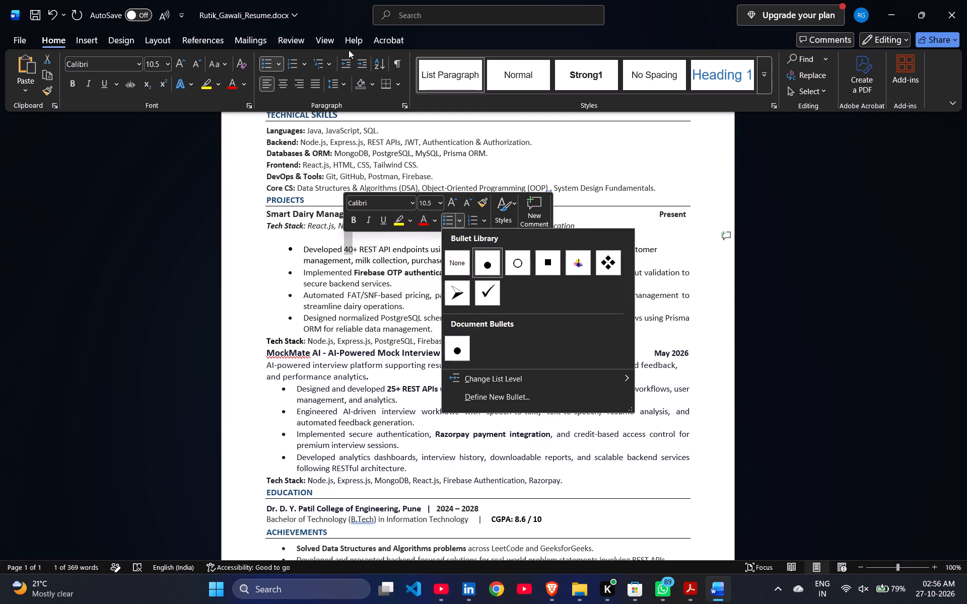
pyautogui.click(342, 82)
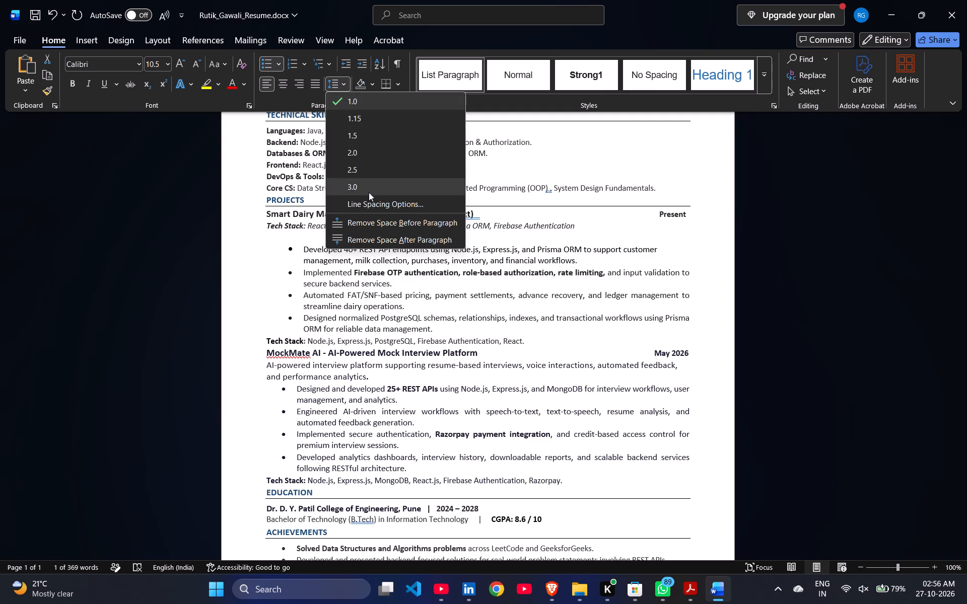
pyautogui.click(374, 203)
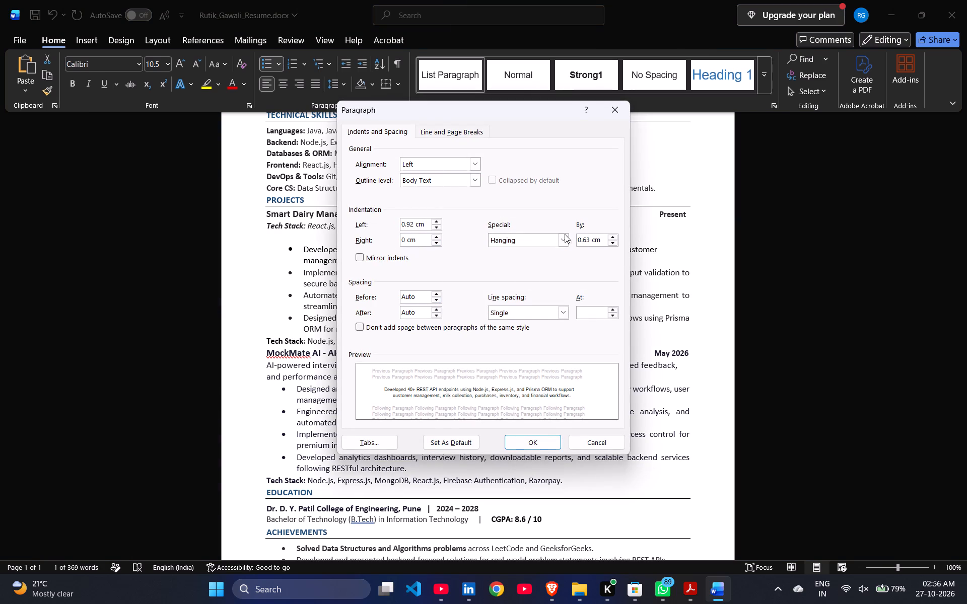
pyautogui.click(434, 299)
pyautogui.click(434, 299)
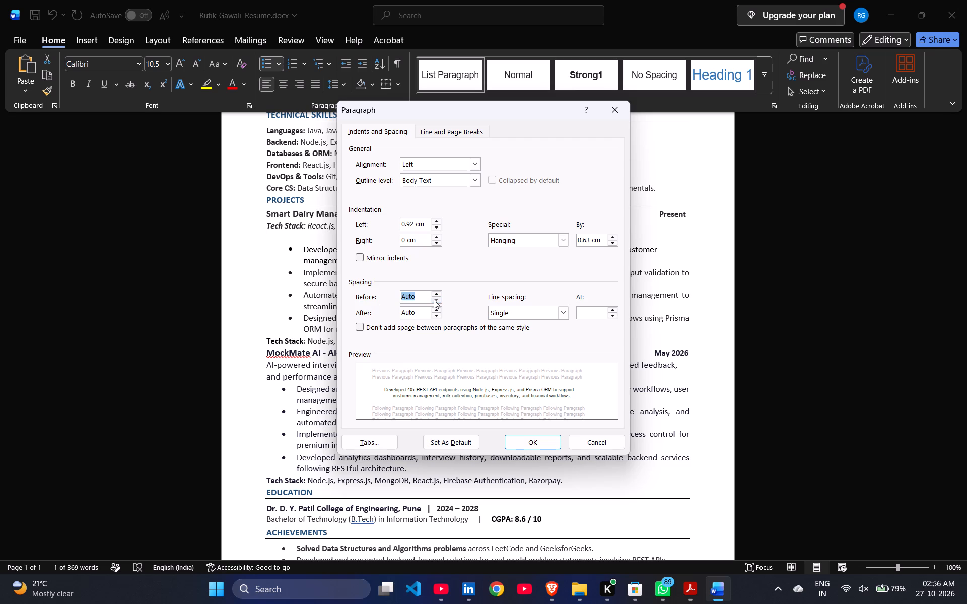
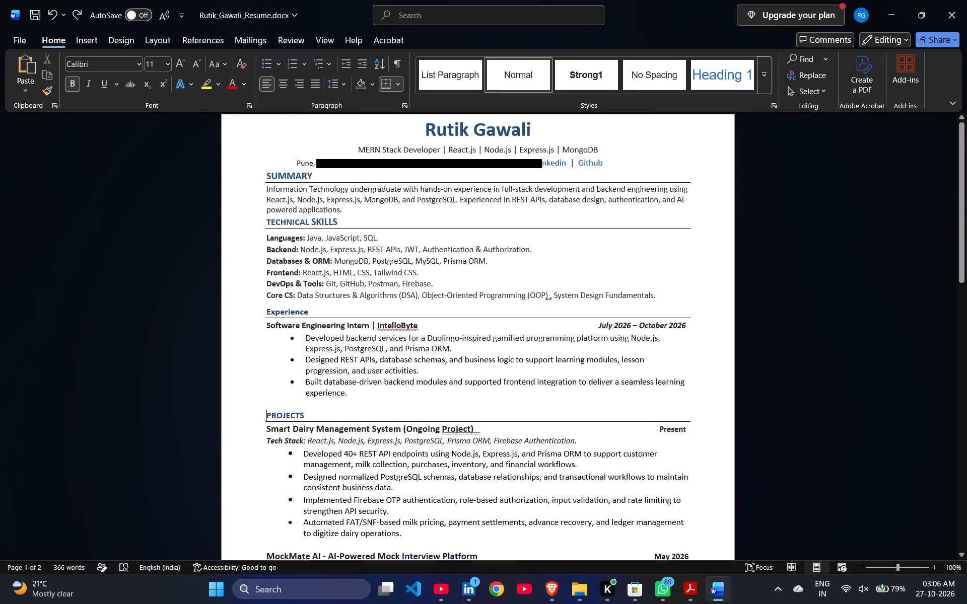
# Cut the whole TECHNICAL SKILLS section, heading through the Core CS line, from below the Summary.
pyautogui.moveTo(264, 222); pyautogui.dragTo(299, 234)
pyautogui.moveTo(299, 234); pyautogui.dragTo(663, 297)
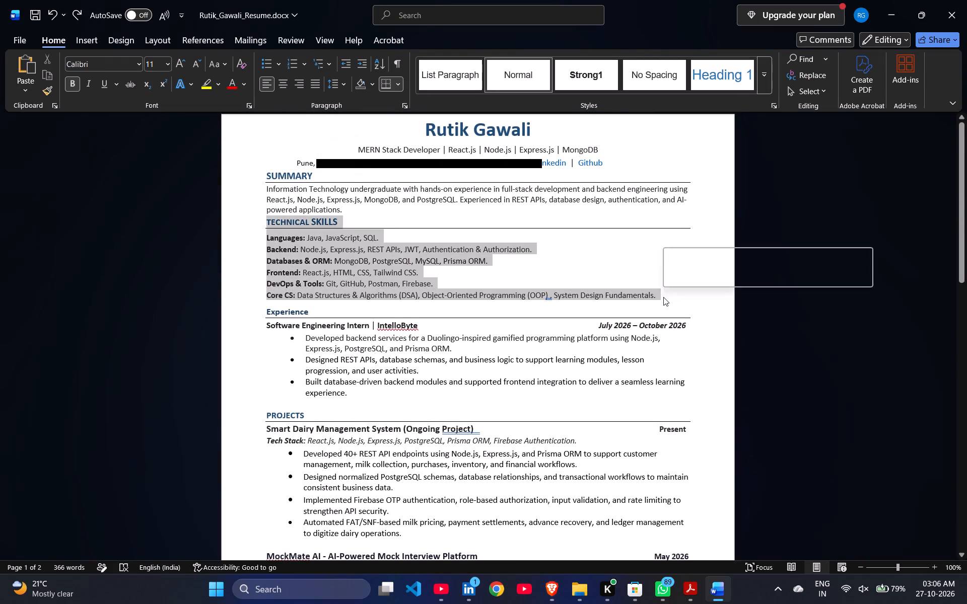
pyautogui.hotkey('ctrl', 'x')
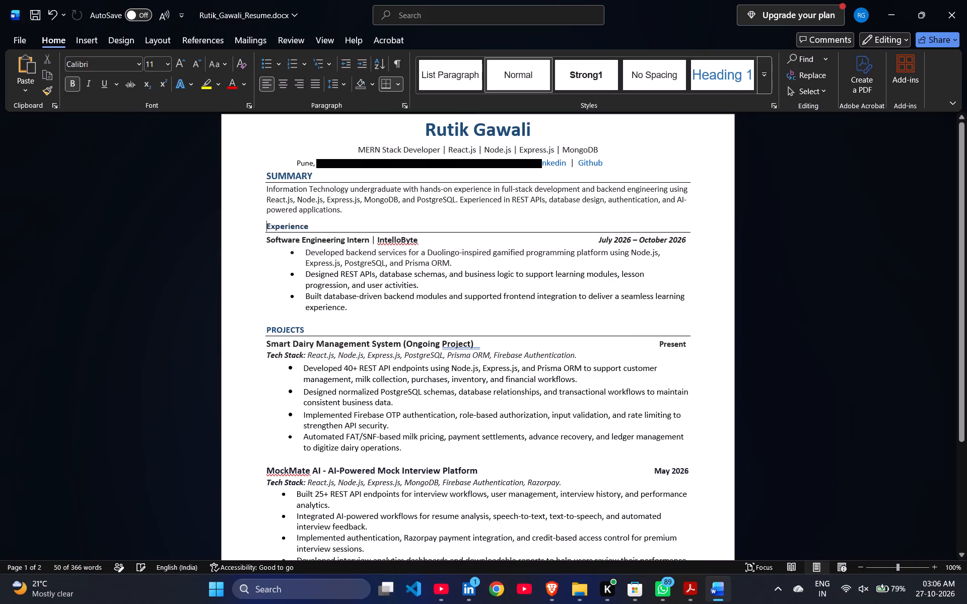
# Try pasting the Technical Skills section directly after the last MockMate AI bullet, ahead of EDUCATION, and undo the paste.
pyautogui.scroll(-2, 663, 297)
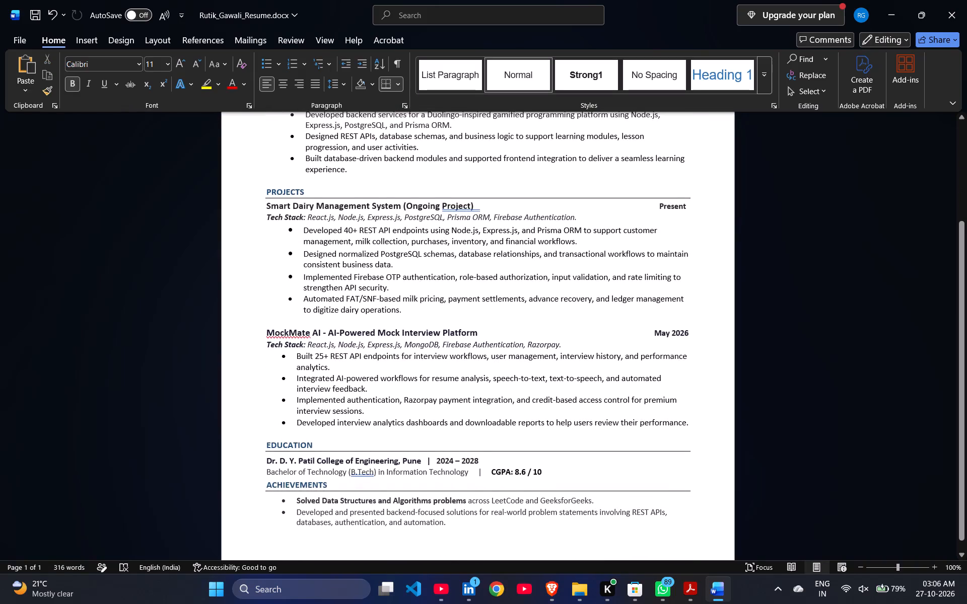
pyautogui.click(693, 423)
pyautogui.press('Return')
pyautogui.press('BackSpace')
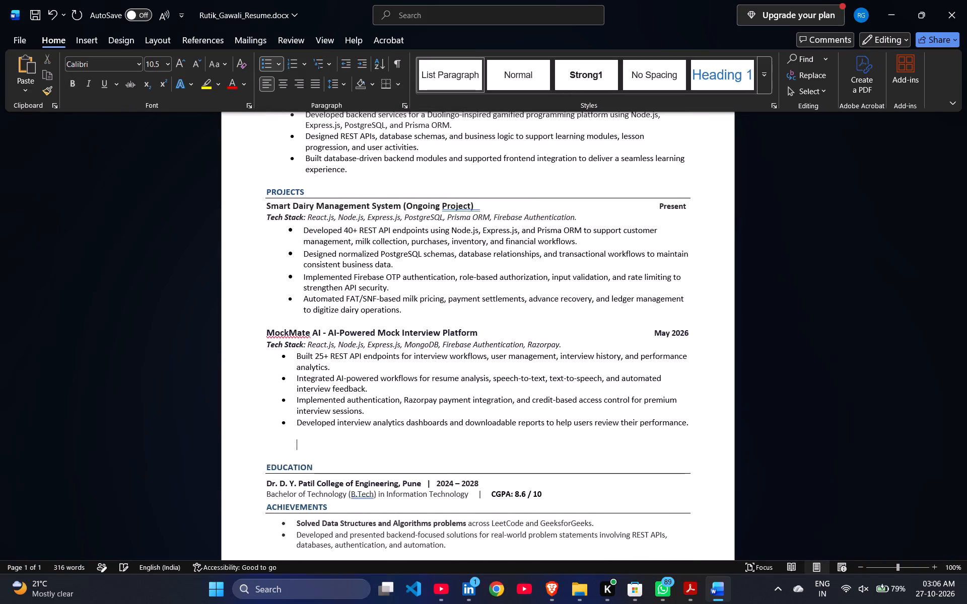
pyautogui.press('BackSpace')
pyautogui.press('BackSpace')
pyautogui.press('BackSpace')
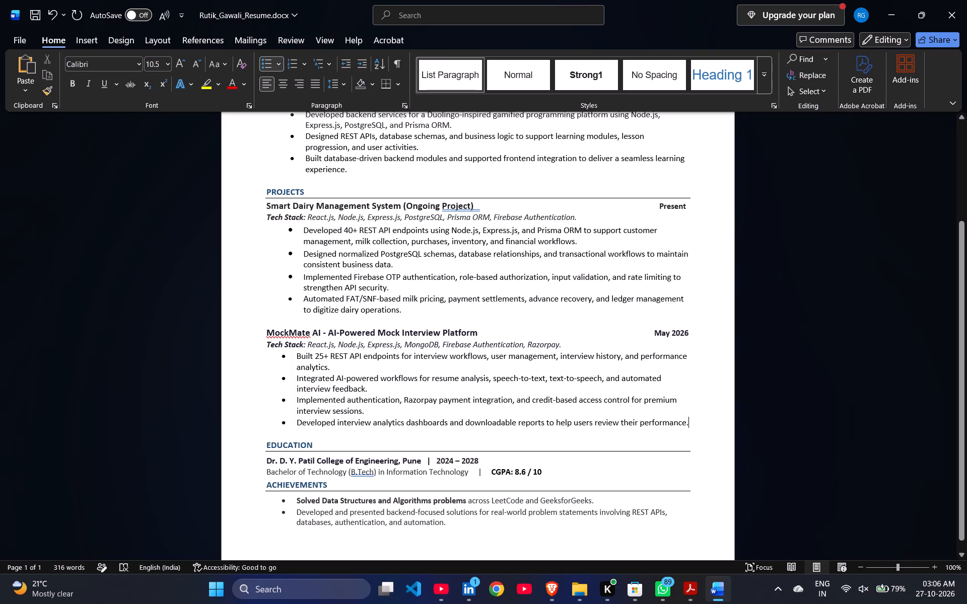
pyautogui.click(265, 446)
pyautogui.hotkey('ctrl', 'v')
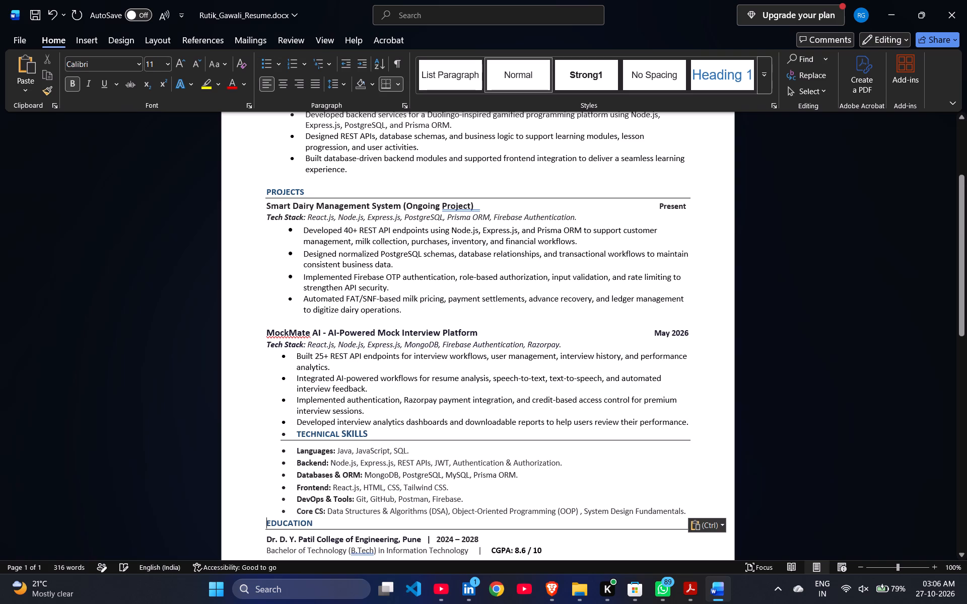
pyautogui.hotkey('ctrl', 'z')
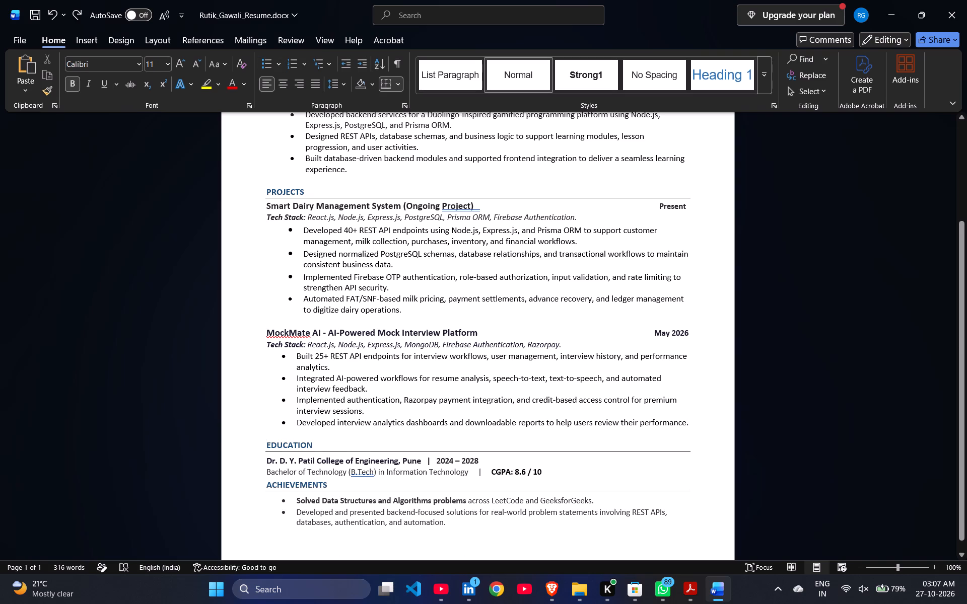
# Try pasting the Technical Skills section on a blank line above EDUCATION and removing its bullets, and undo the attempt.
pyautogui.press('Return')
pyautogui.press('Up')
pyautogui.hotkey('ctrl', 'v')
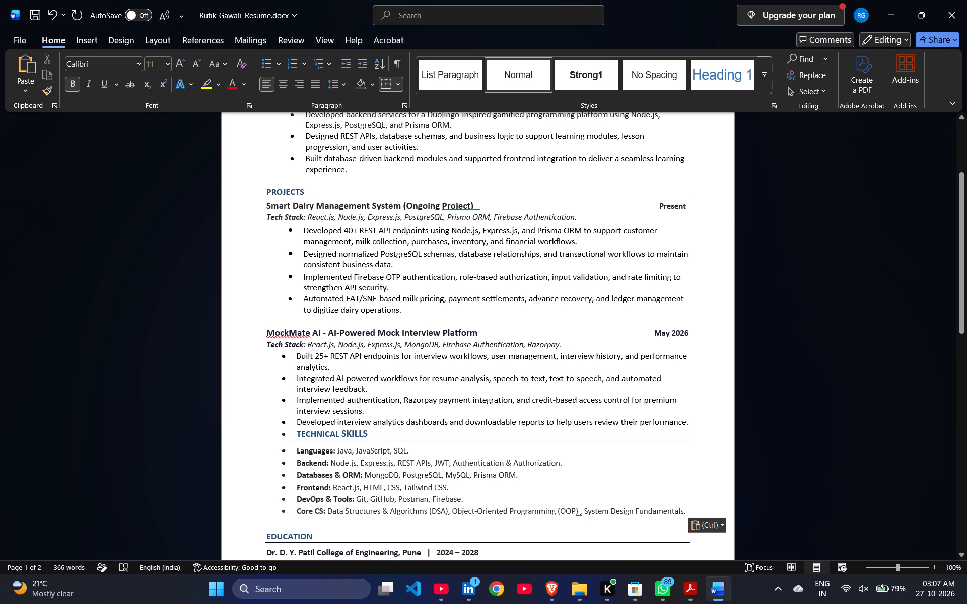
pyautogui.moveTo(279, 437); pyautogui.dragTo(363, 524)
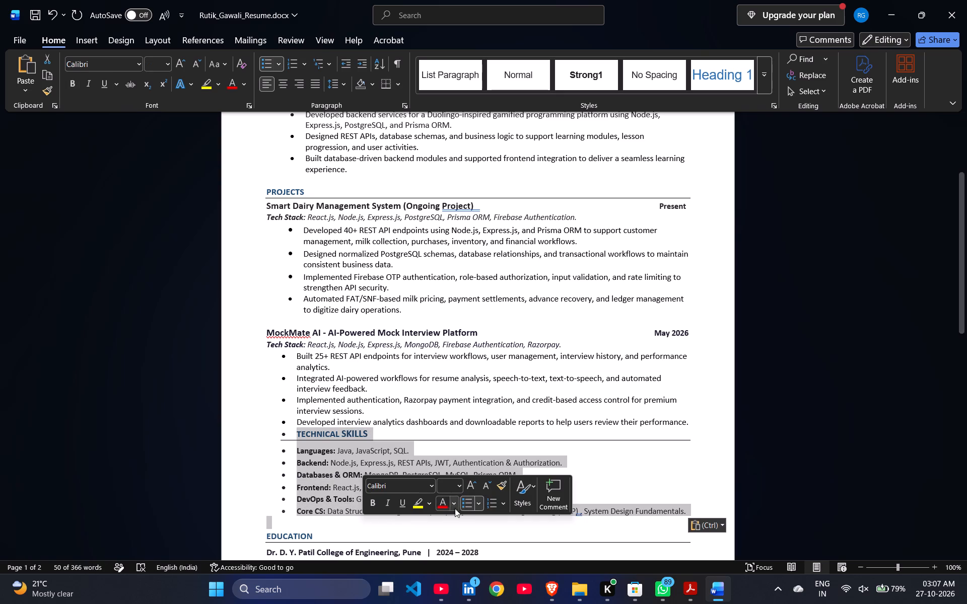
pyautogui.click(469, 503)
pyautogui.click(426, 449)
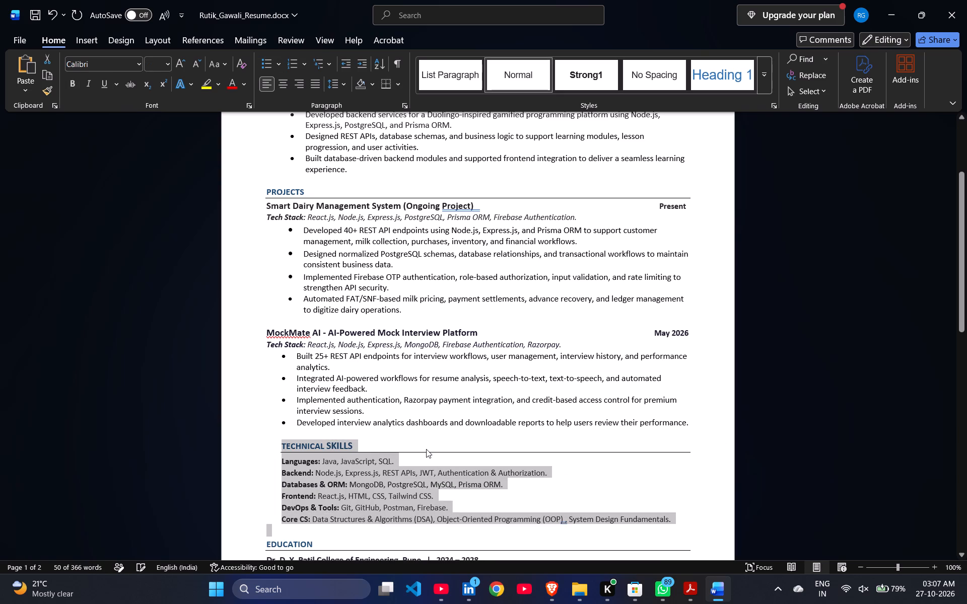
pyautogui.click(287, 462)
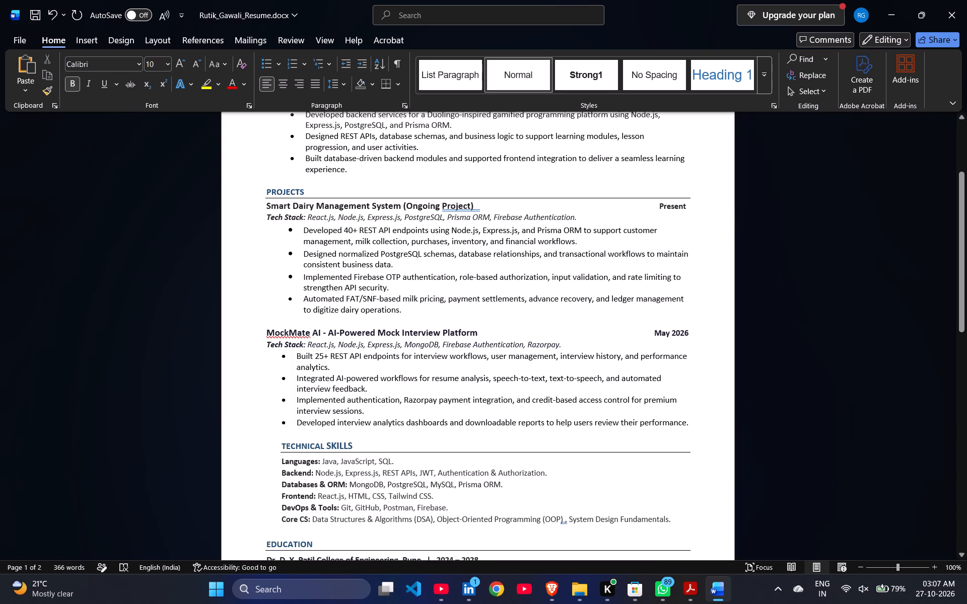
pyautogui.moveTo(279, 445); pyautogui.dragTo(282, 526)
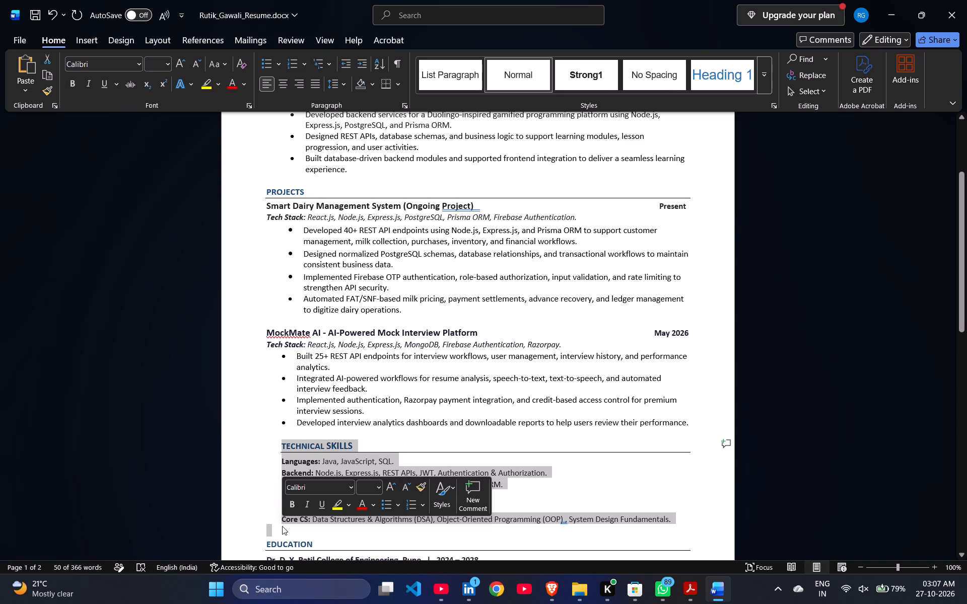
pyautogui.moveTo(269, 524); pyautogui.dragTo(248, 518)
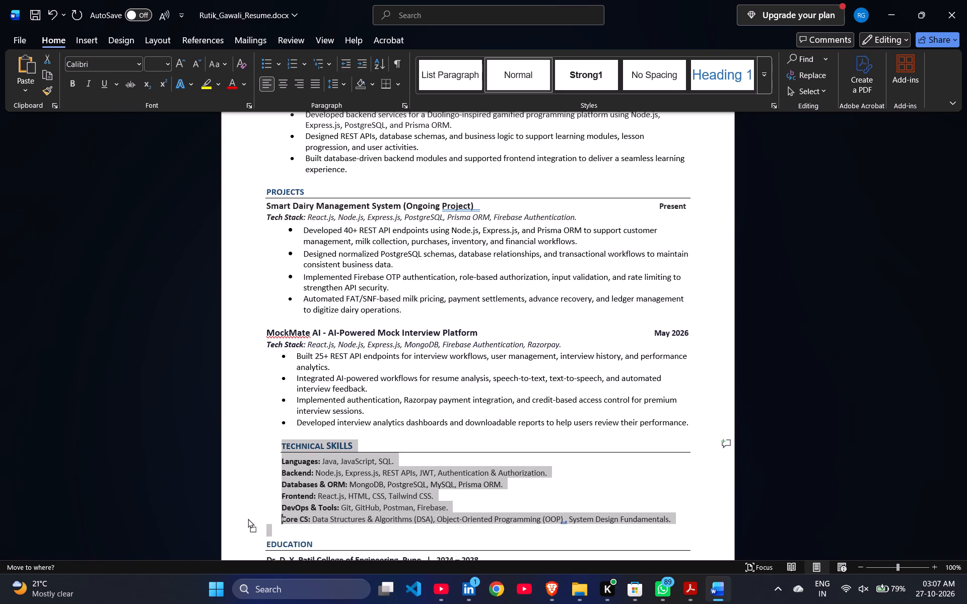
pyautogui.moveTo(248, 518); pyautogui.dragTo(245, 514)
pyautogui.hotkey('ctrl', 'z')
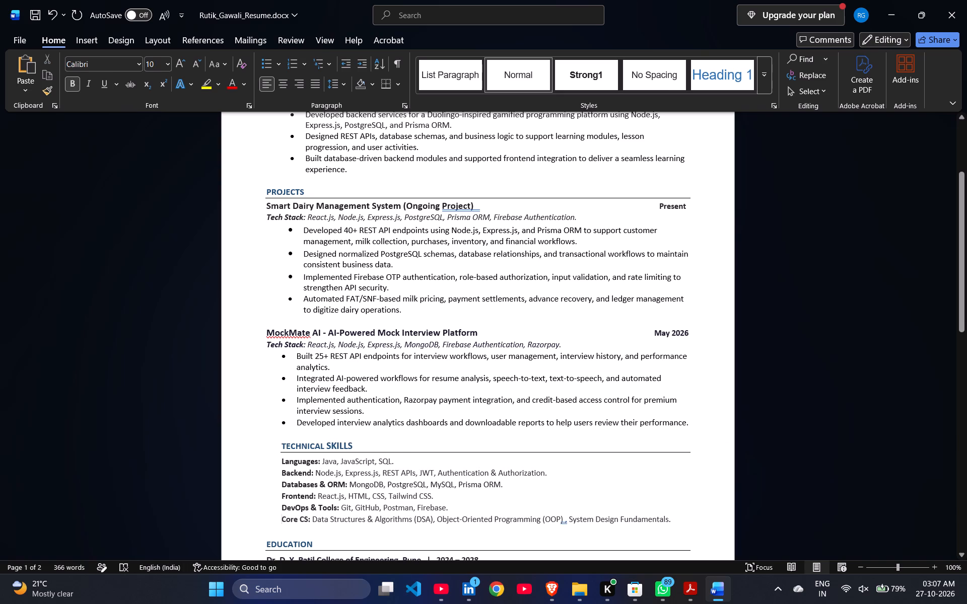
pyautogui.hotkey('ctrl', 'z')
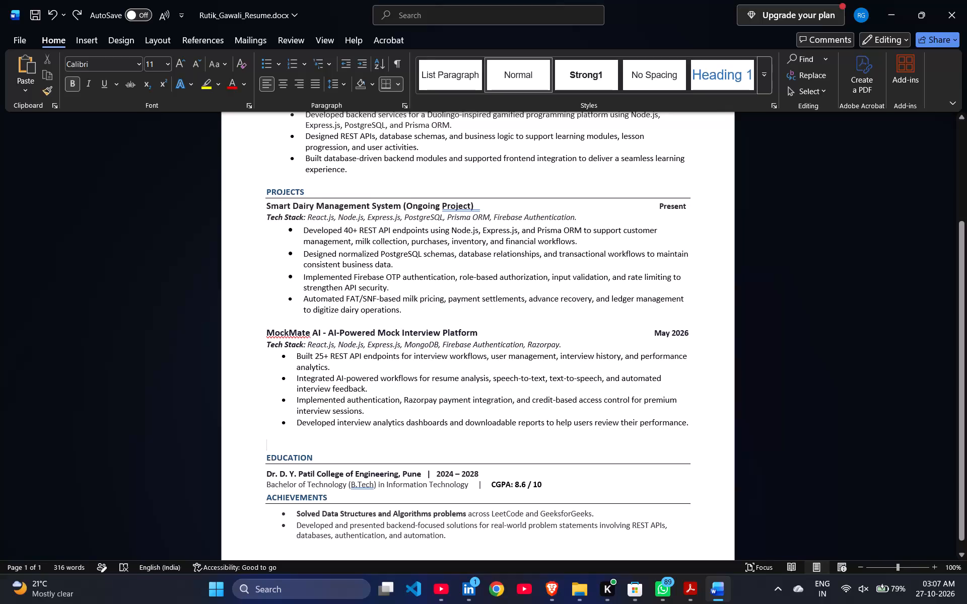
# Paste the Technical Skills section immediately before the EDUCATION heading, below the added blank line.
pyautogui.press('Down')
pyautogui.hotkey('ctrl', 'v')
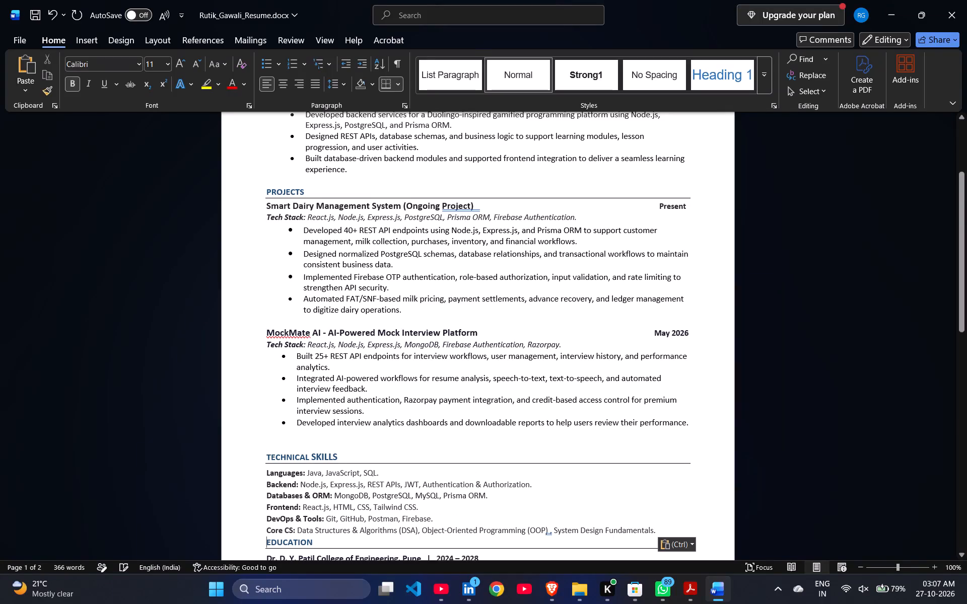
# Review the reordered résumé from the header down to Achievements, checking section order and page layout.
pyautogui.scroll(-3, 267, 519)
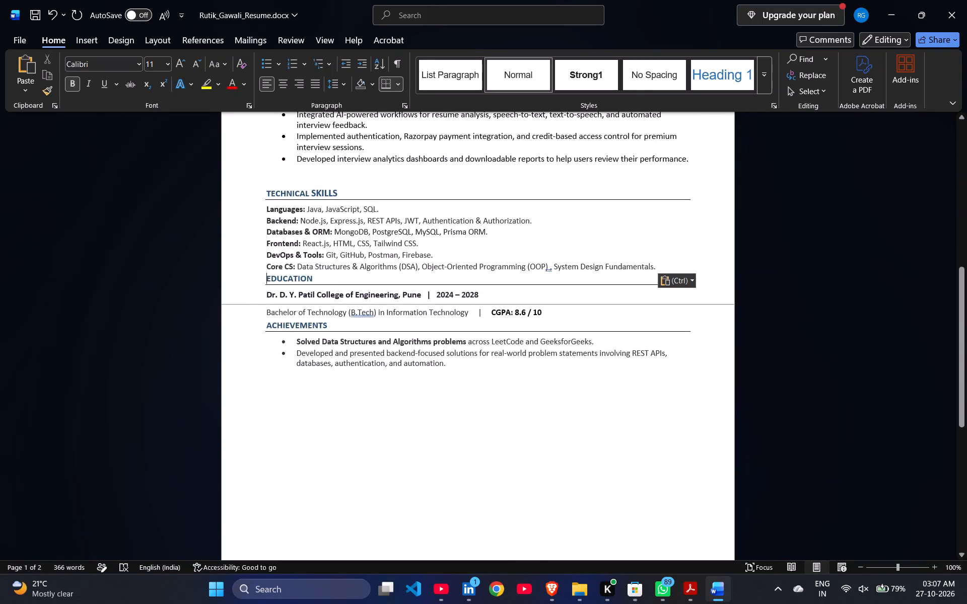
pyautogui.scroll(4, 267, 519)
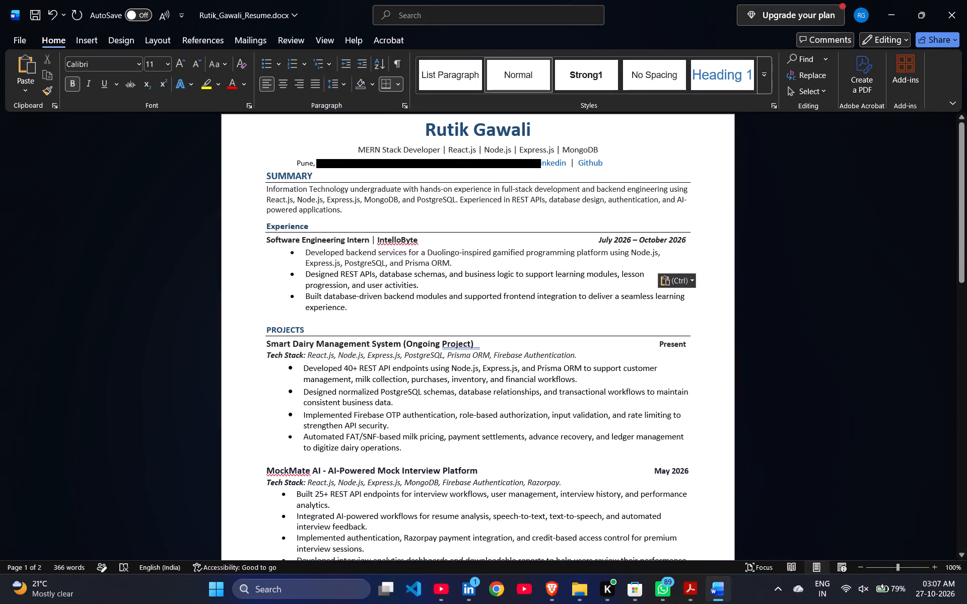
pyautogui.scroll(-2, 354, 219)
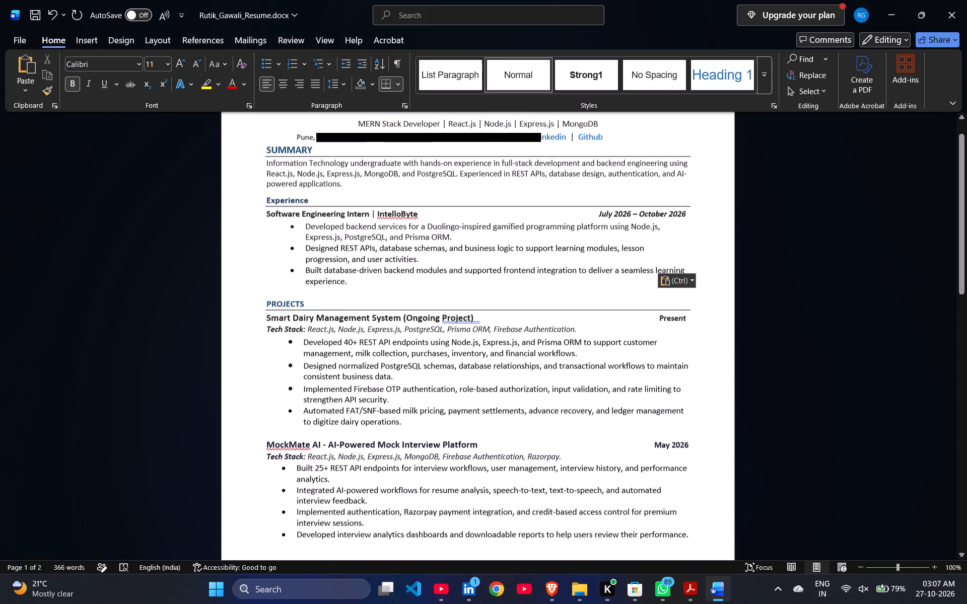
pyautogui.scroll(-1, 354, 219)
pyautogui.scroll(2, 328, 271)
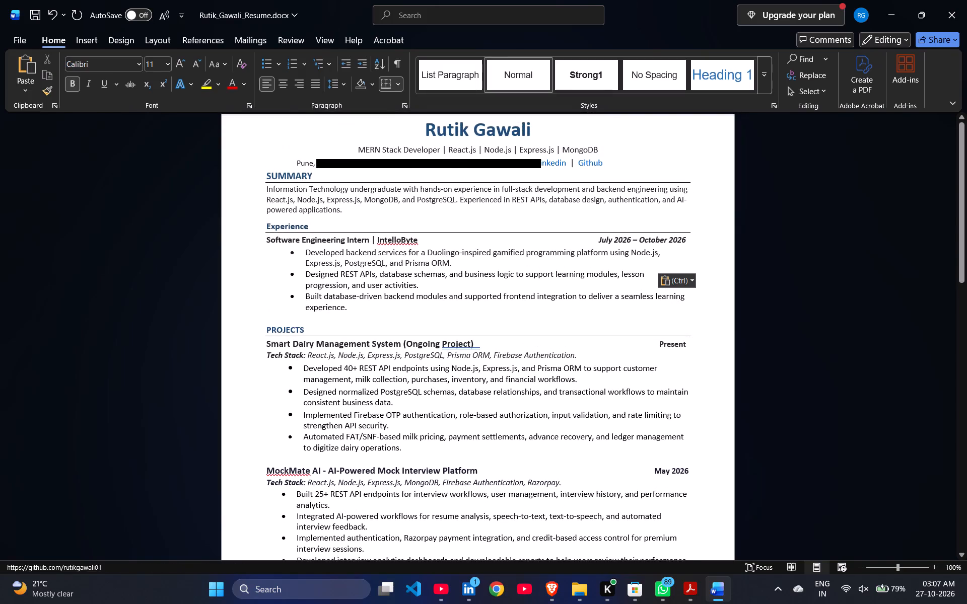
pyautogui.keyDown('ctrl'); pyautogui.click(596, 165); pyautogui.keyUp('ctrl')
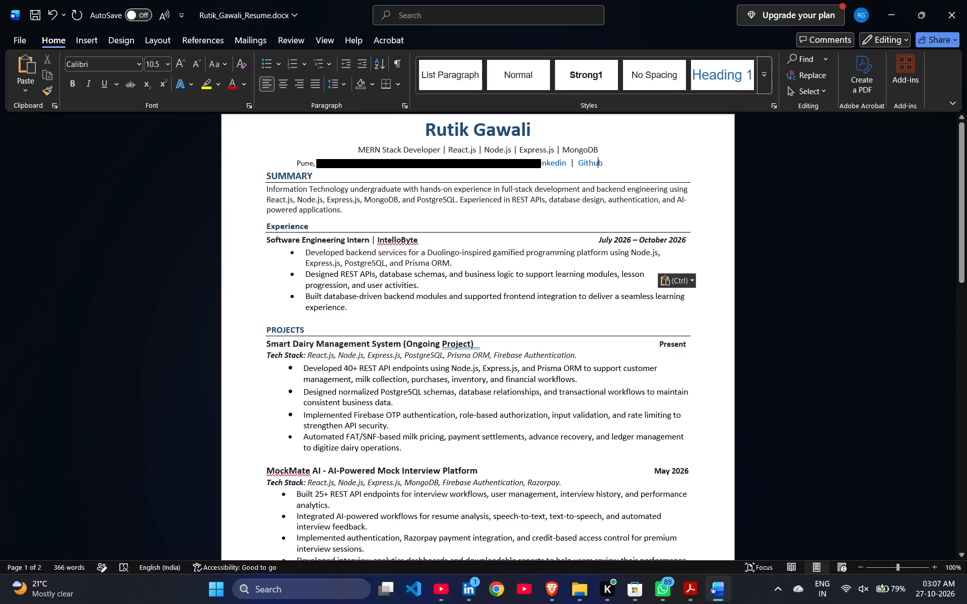
pyautogui.click(432, 317)
# Remove the extra blank line between the last MockMate AI bullet and the TECHNICAL SKILLS heading.
pyautogui.scroll(-1, 432, 317)
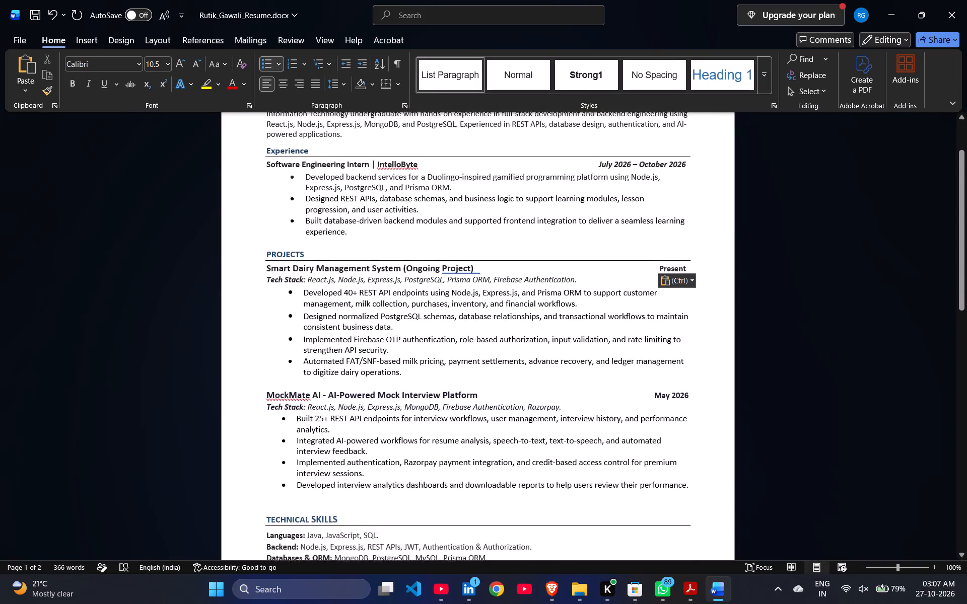
pyautogui.scroll(-2, 432, 317)
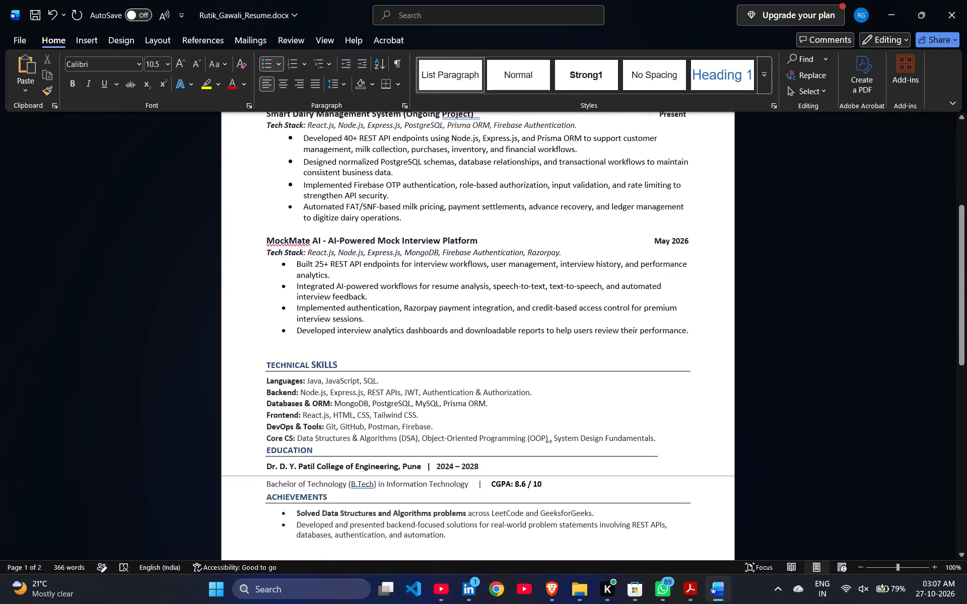
pyautogui.click(299, 353)
pyautogui.press('BackSpace')
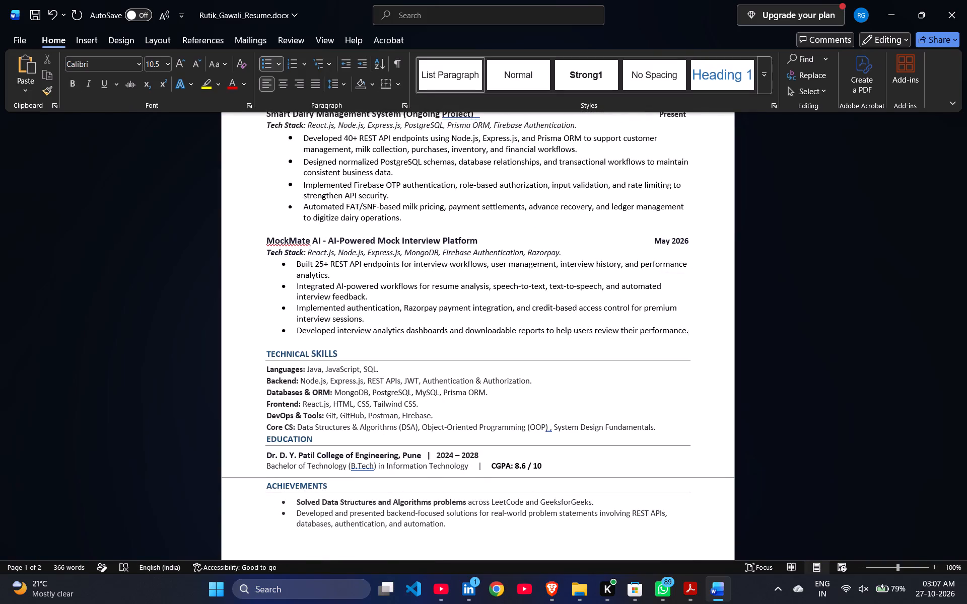
# Delete the ACHIEVEMENTS section with its heading, both bullets and the leftover empty line after Education.
pyautogui.scroll(-1, 299, 353)
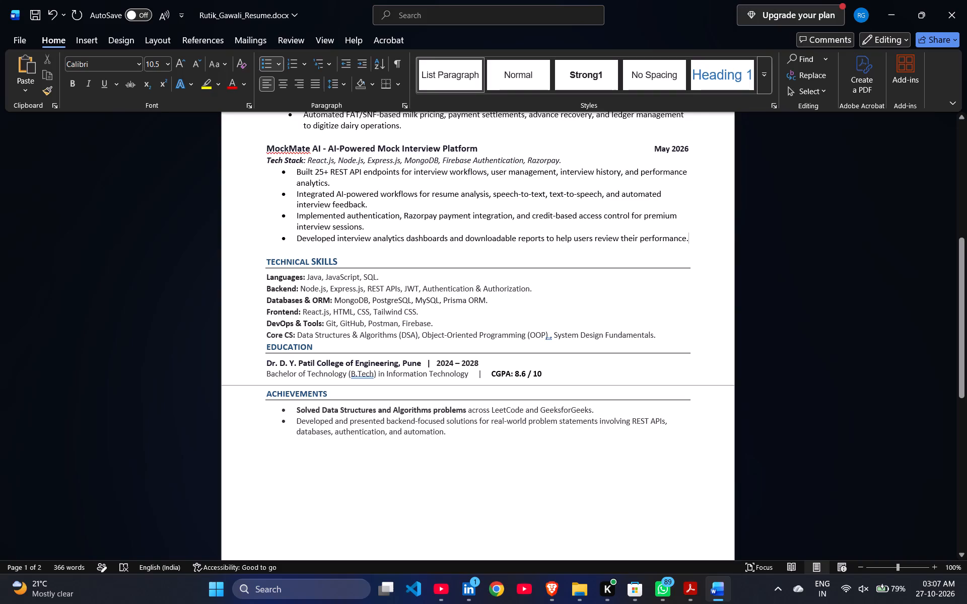
pyautogui.moveTo(262, 393); pyautogui.dragTo(477, 427)
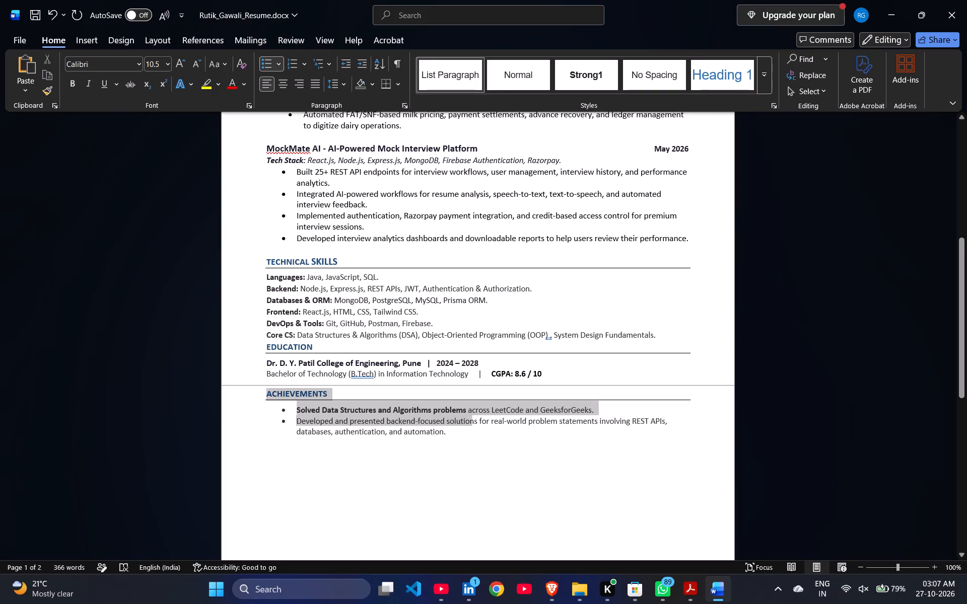
pyautogui.moveTo(477, 427); pyautogui.dragTo(487, 432)
pyautogui.press('BackSpace')
pyautogui.press('BackSpace')
pyautogui.press('BackSpace')
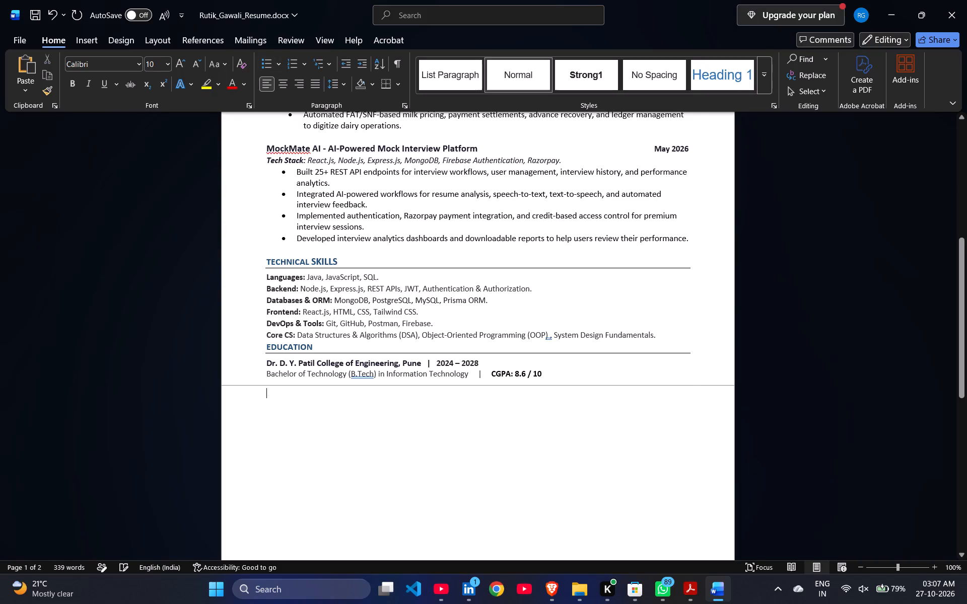
pyautogui.press('BackSpace')
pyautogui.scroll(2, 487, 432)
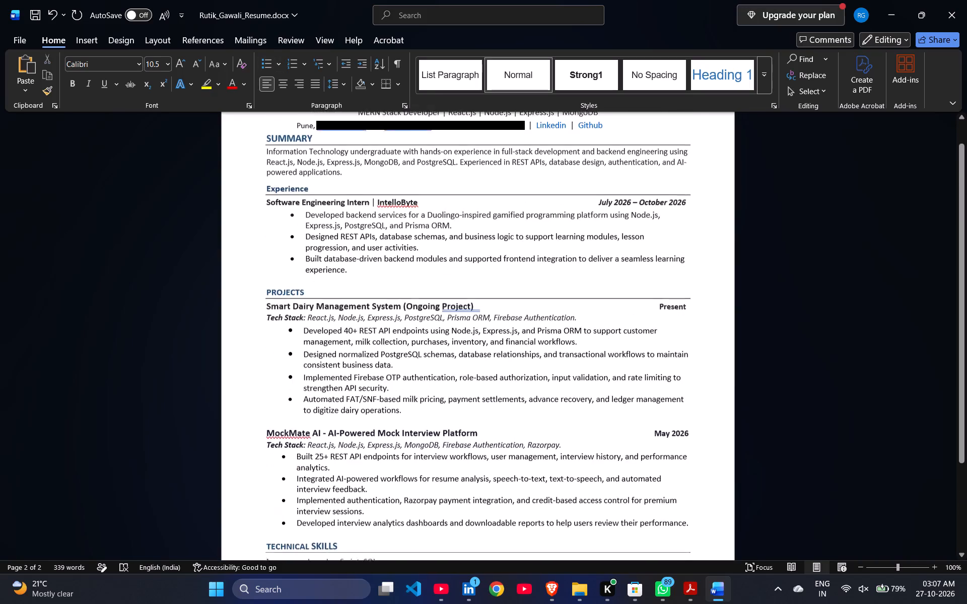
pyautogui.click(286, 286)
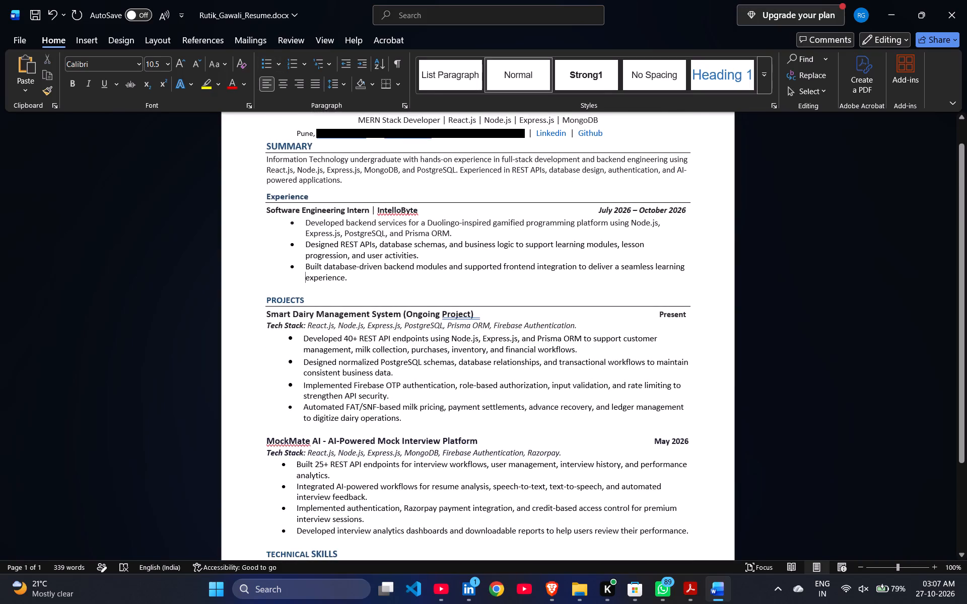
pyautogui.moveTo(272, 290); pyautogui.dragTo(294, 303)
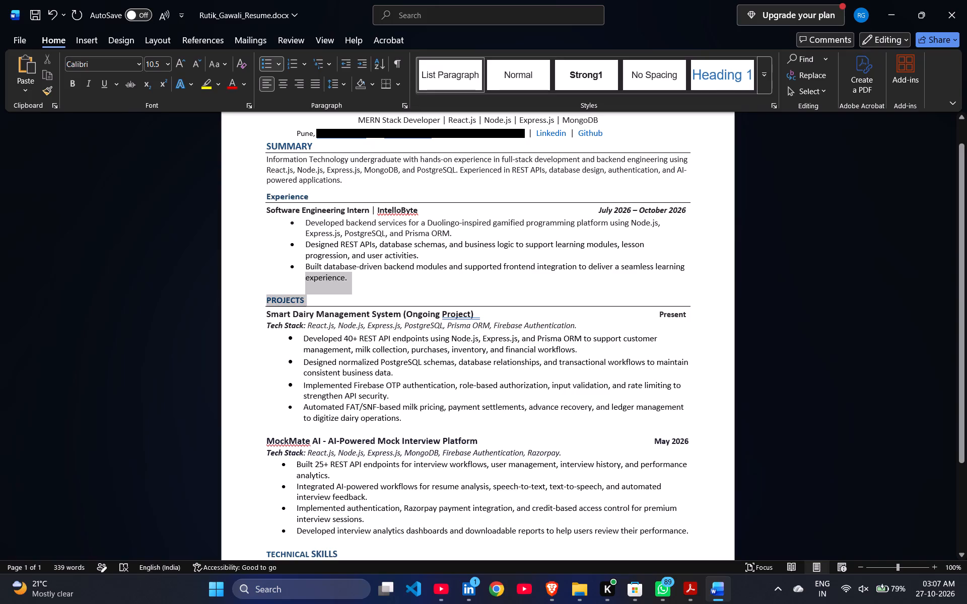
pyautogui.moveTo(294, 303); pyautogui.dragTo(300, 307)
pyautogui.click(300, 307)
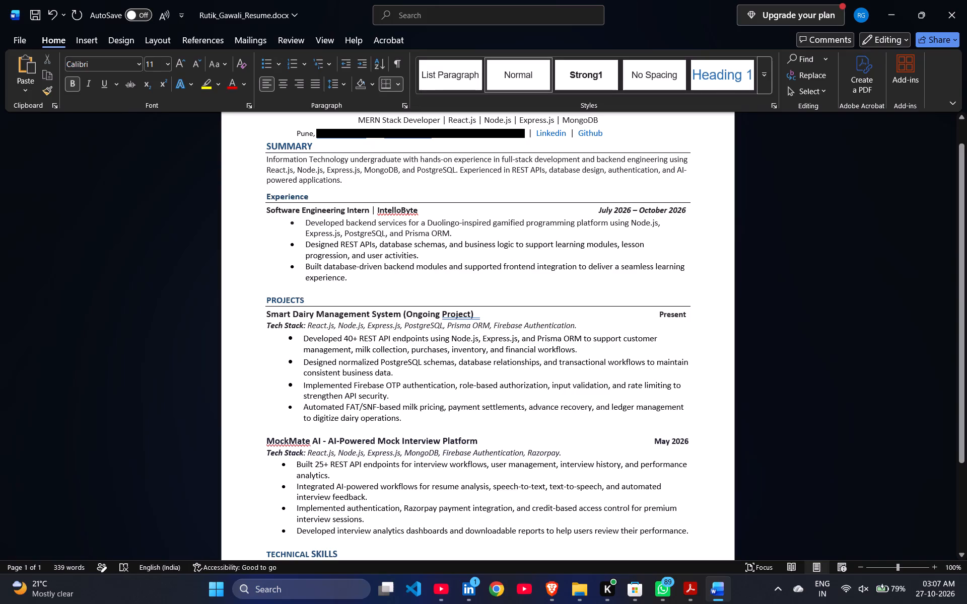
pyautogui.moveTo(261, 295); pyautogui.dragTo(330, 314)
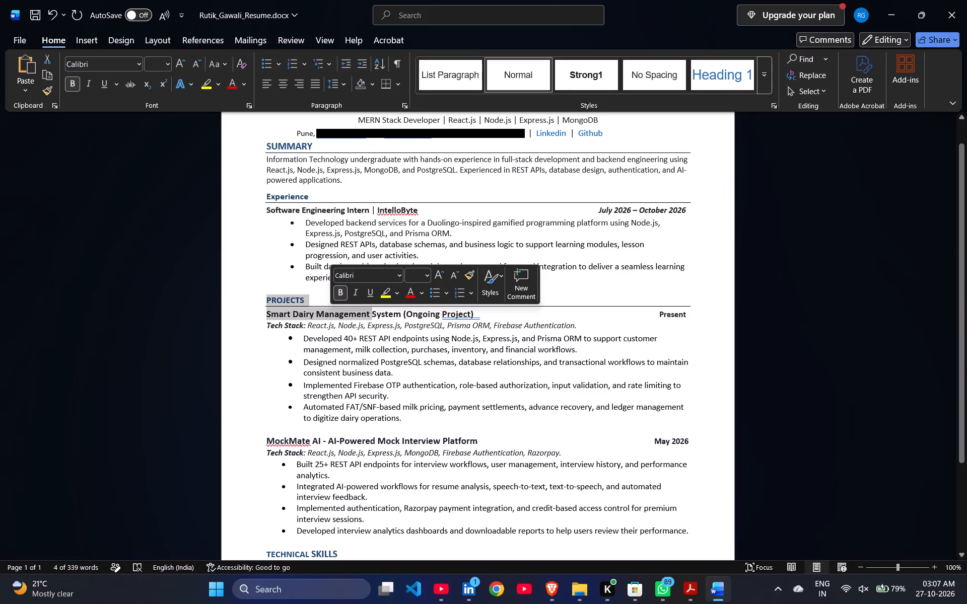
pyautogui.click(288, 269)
# Set paragraph spacing before and after to 0 pt for the whole Experience section, from its heading through the last bullet.
pyautogui.moveTo(266, 198); pyautogui.dragTo(375, 284)
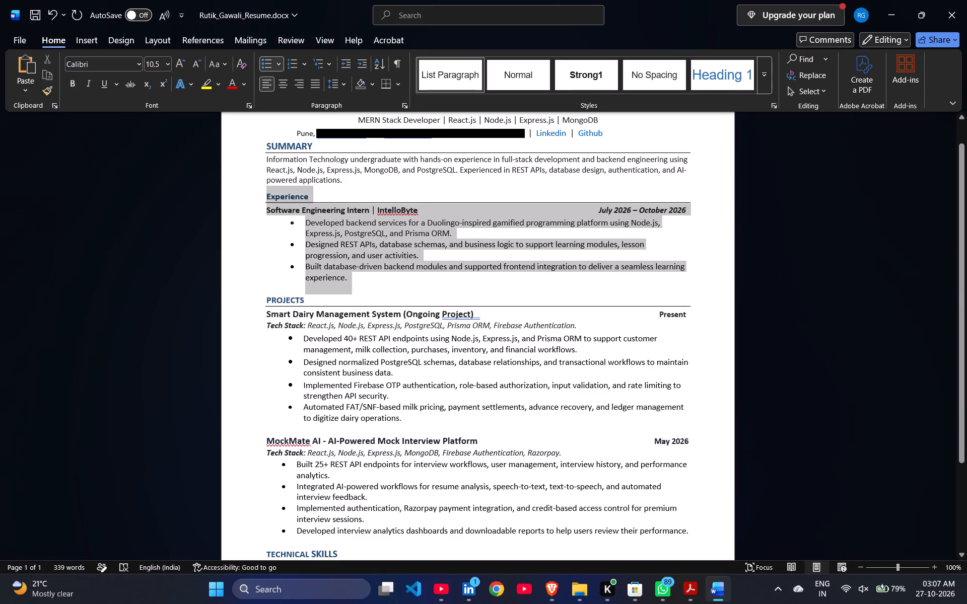
pyautogui.moveTo(375, 284); pyautogui.dragTo(376, 285)
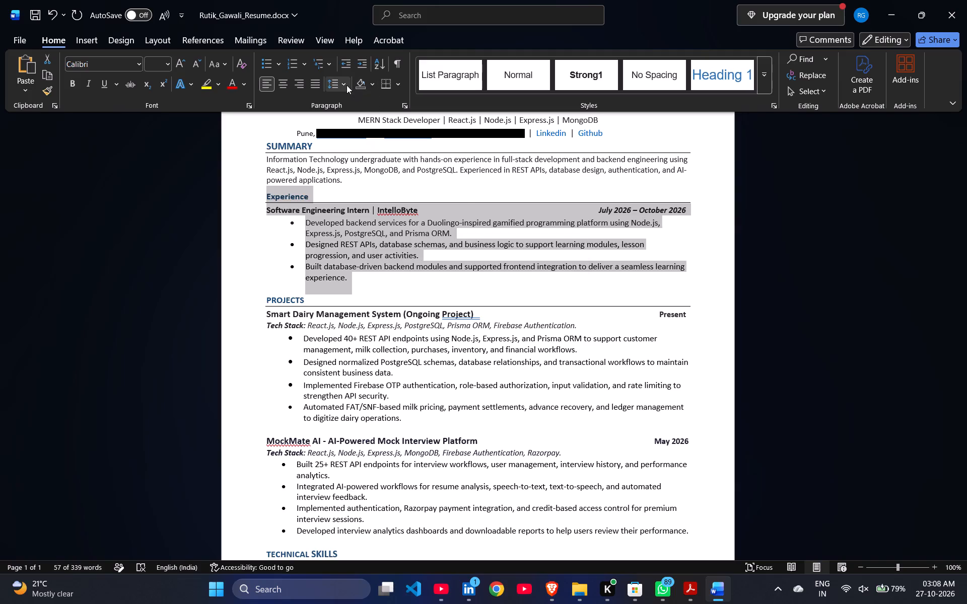
pyautogui.click(347, 85)
pyautogui.click(360, 199)
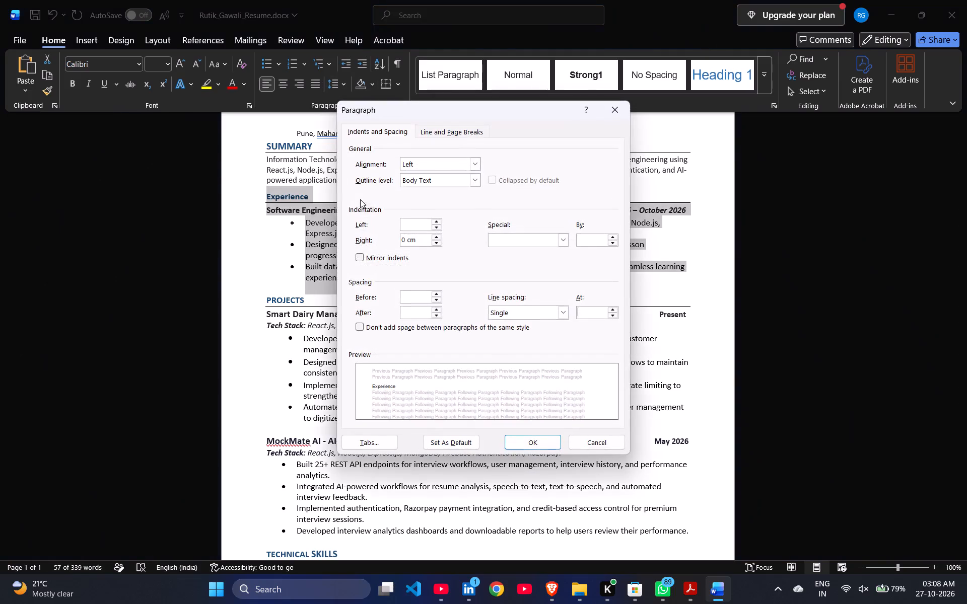
pyautogui.click(435, 315)
pyautogui.click(435, 315)
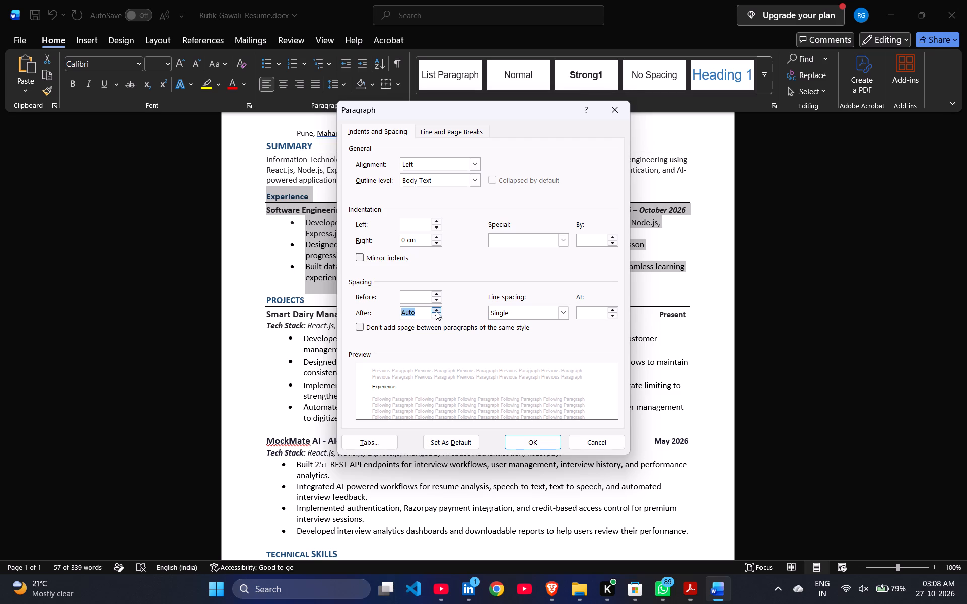
pyautogui.click(436, 309)
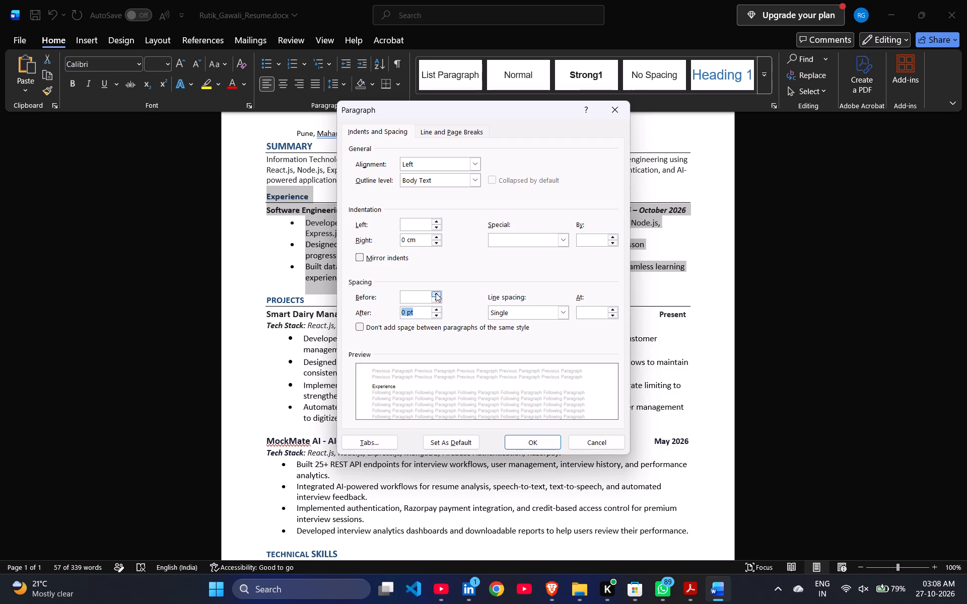
pyautogui.click(436, 292)
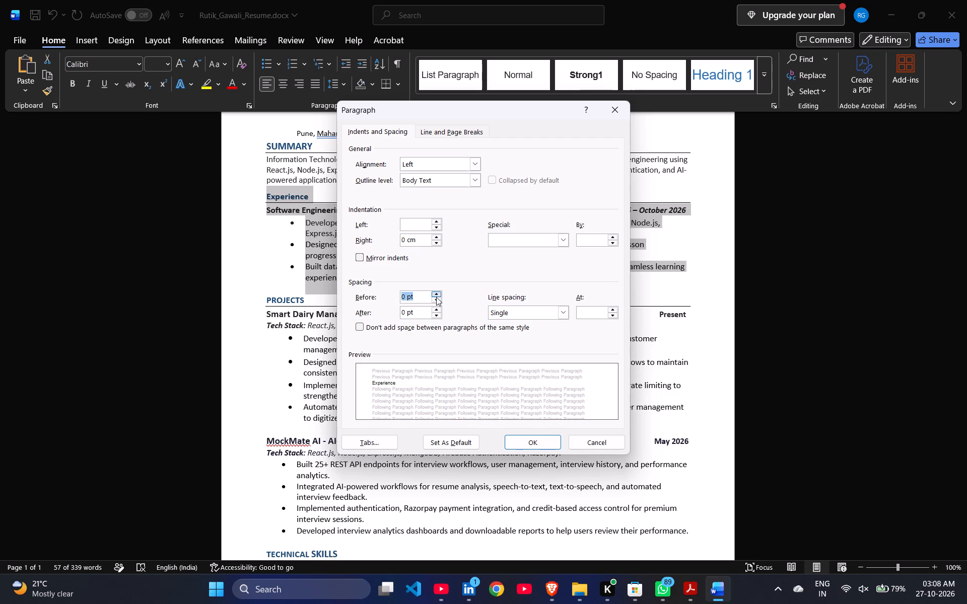
pyautogui.click(436, 300)
pyautogui.click(436, 295)
pyautogui.moveTo(530, 454); pyautogui.dragTo(528, 440)
pyautogui.click(528, 440)
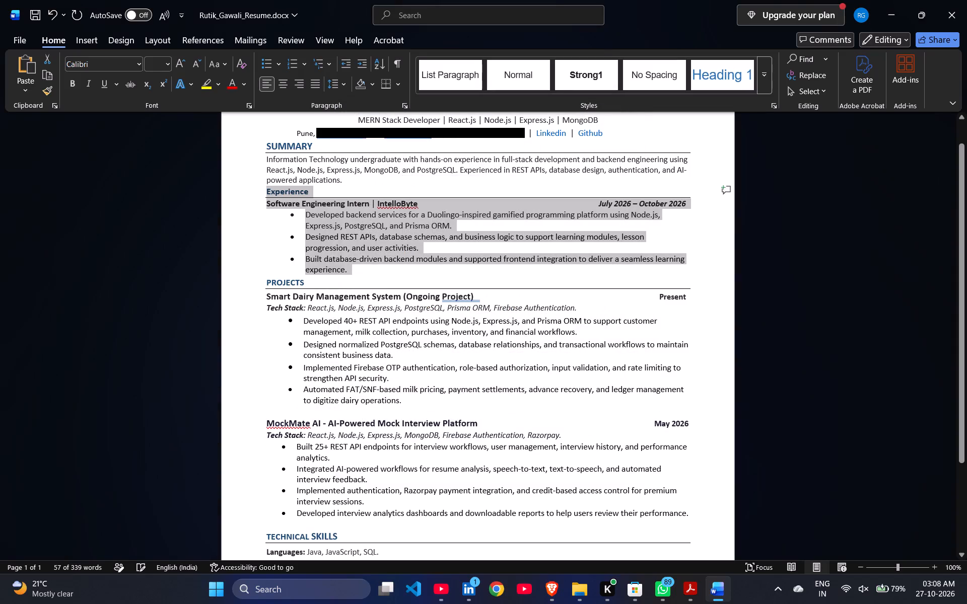
pyautogui.click(368, 267)
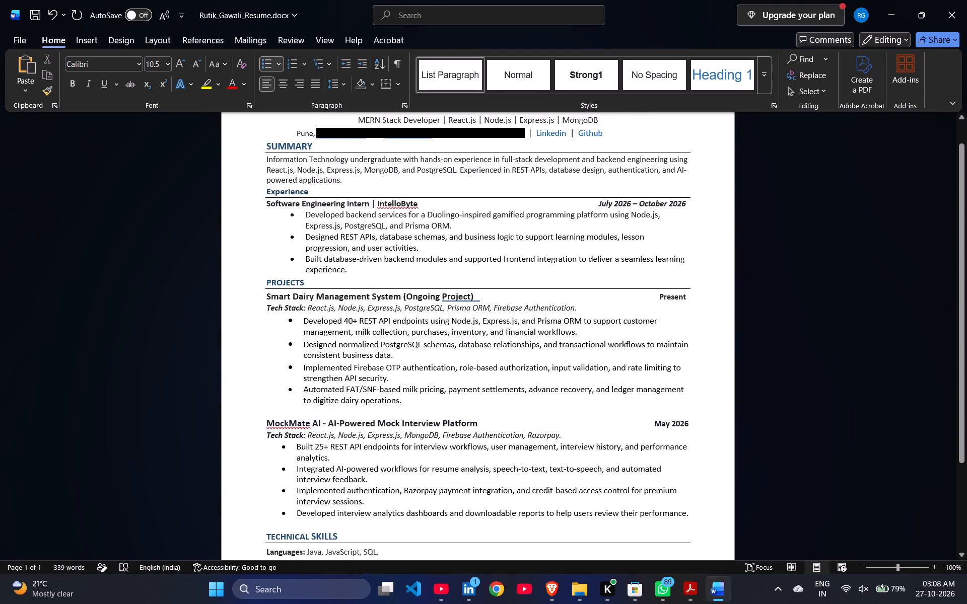
# Increase the Experience heading's font size by one increment.
pyautogui.doubleClick(287, 194)
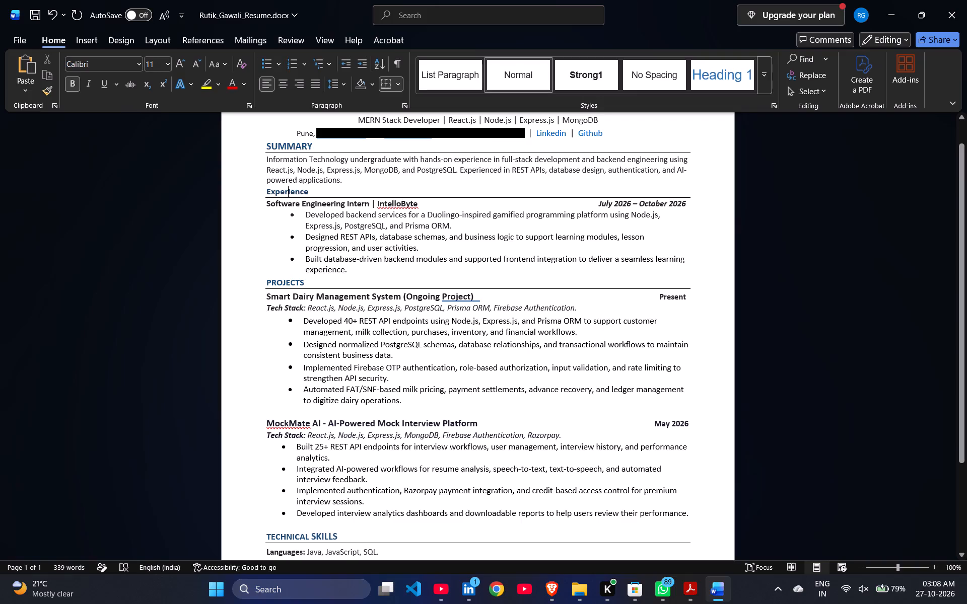
pyautogui.click(399, 152)
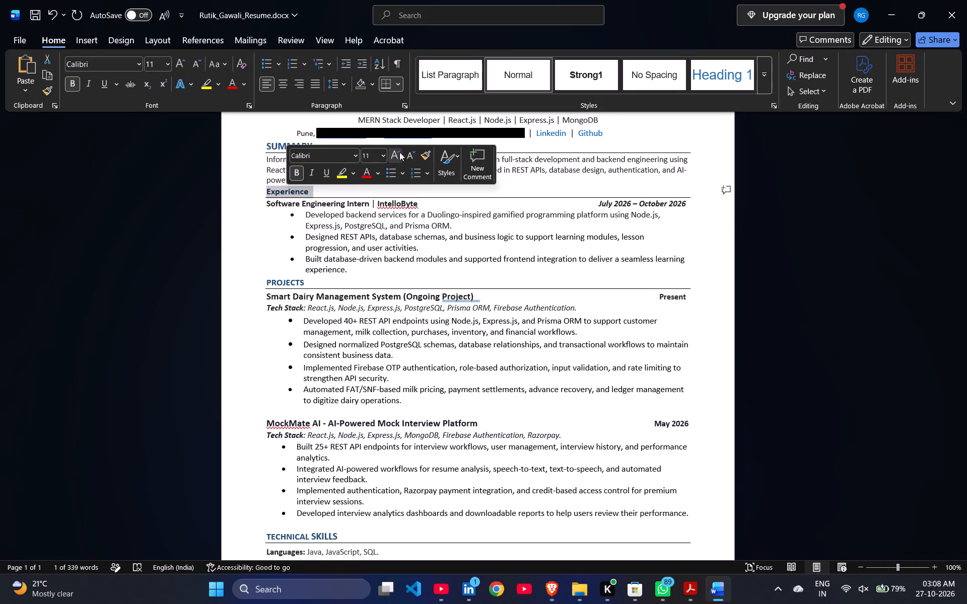
pyautogui.click(334, 218)
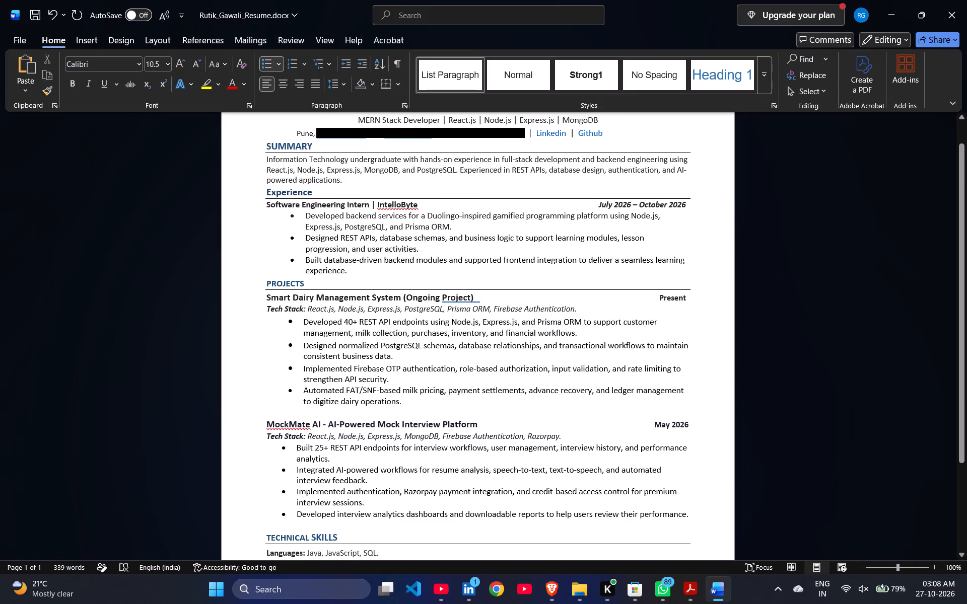
# Reduce the SUMMARY heading's font size to 11 pt.
pyautogui.doubleClick(288, 147)
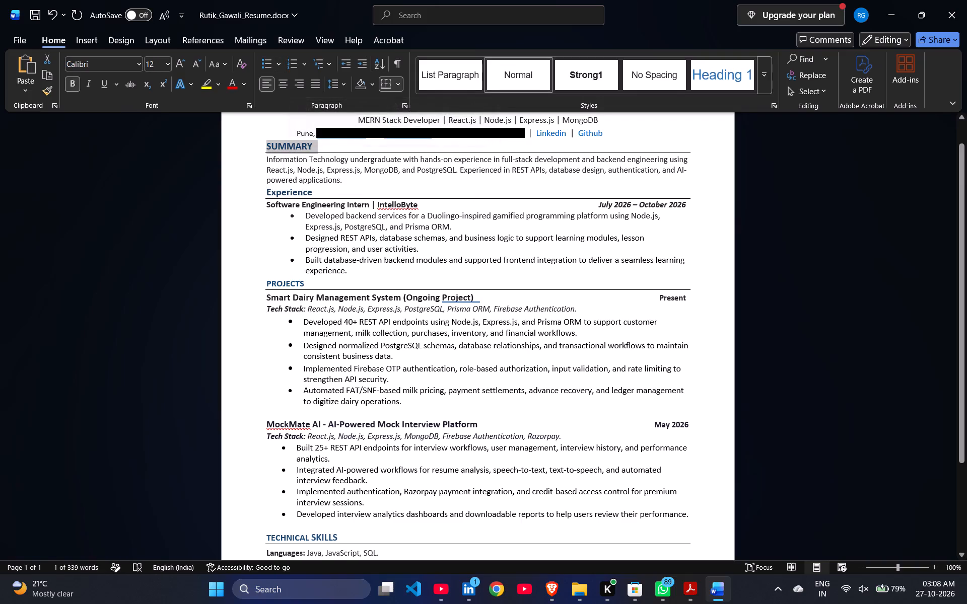
pyautogui.click(195, 62)
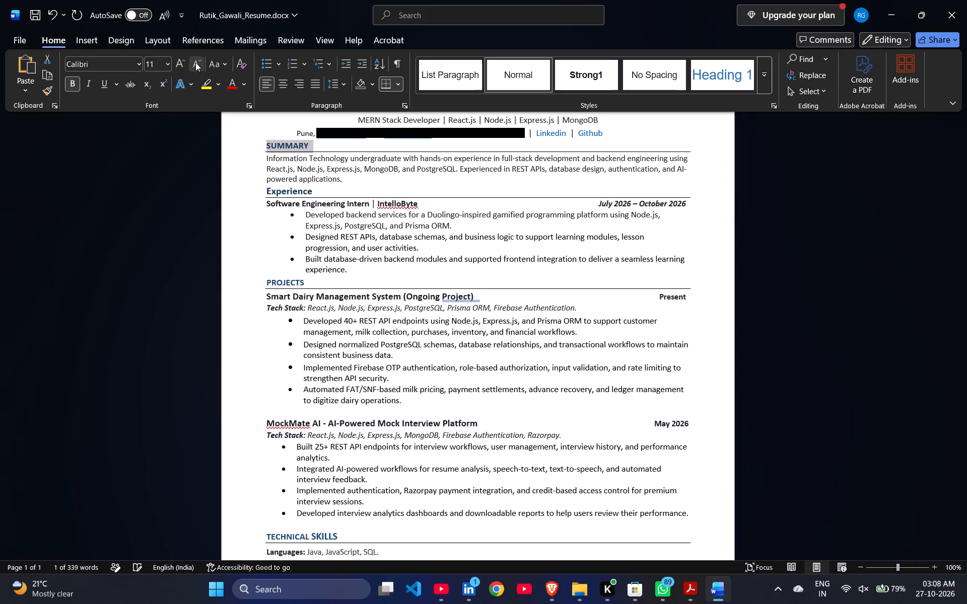
pyautogui.click(289, 191)
pyautogui.scroll(-1, 289, 191)
pyautogui.doubleClick(289, 231)
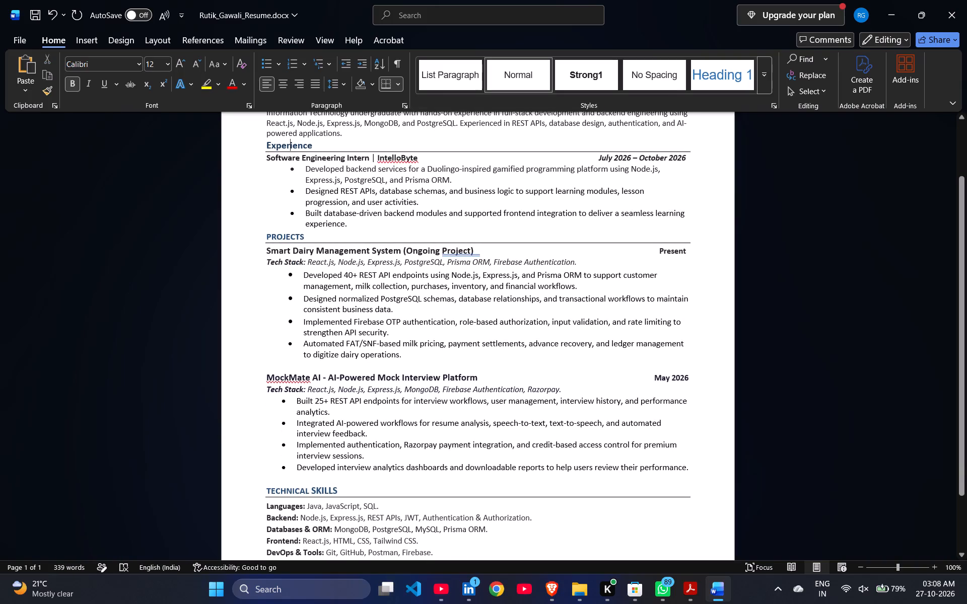
# Set paragraph spacing before and after to 0 pt for the last Smart Dairy bullet, just above the MockMate AI project title.
pyautogui.click(290, 370)
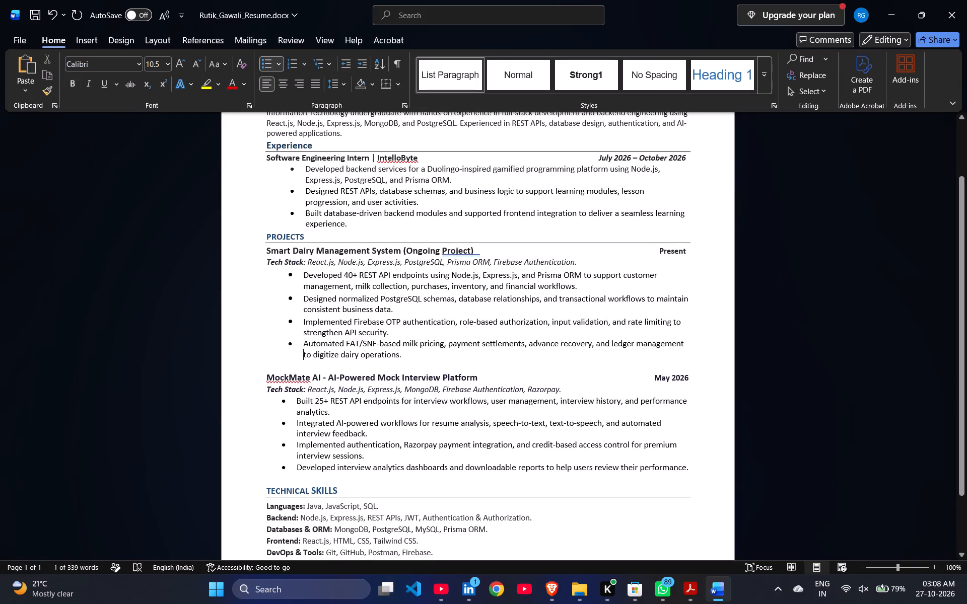
pyautogui.moveTo(408, 356); pyautogui.dragTo(295, 340)
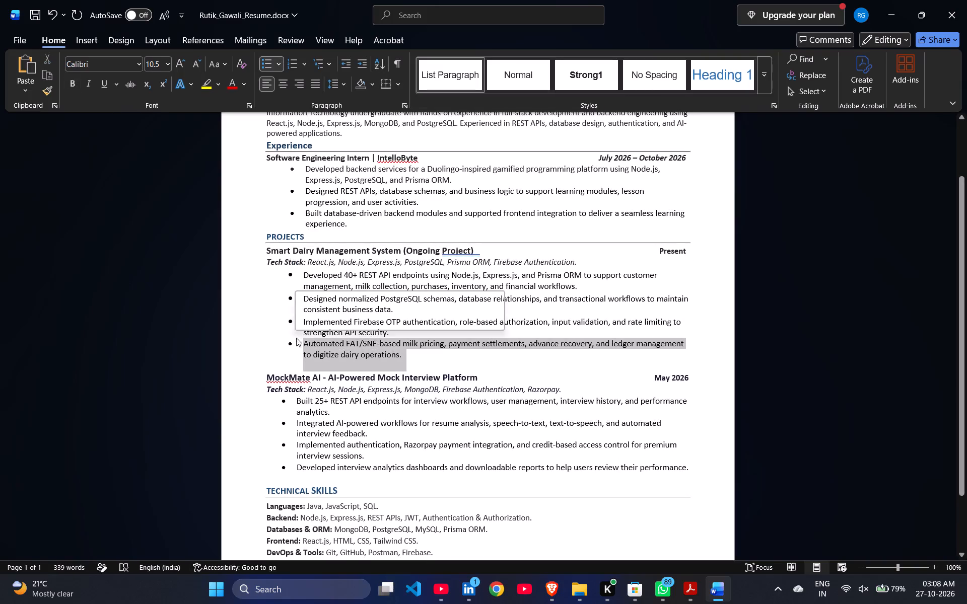
pyautogui.click(342, 83)
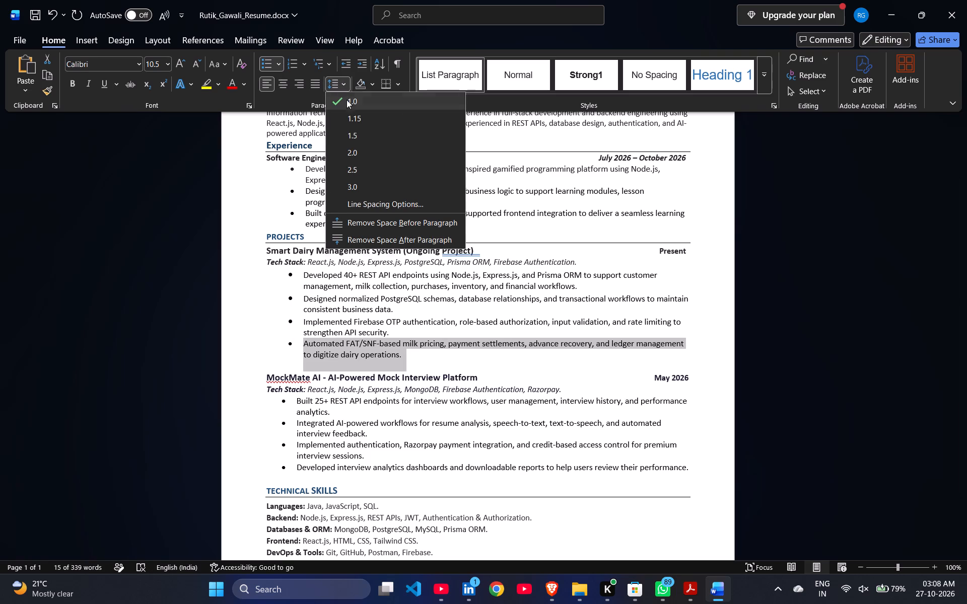
pyautogui.click(367, 202)
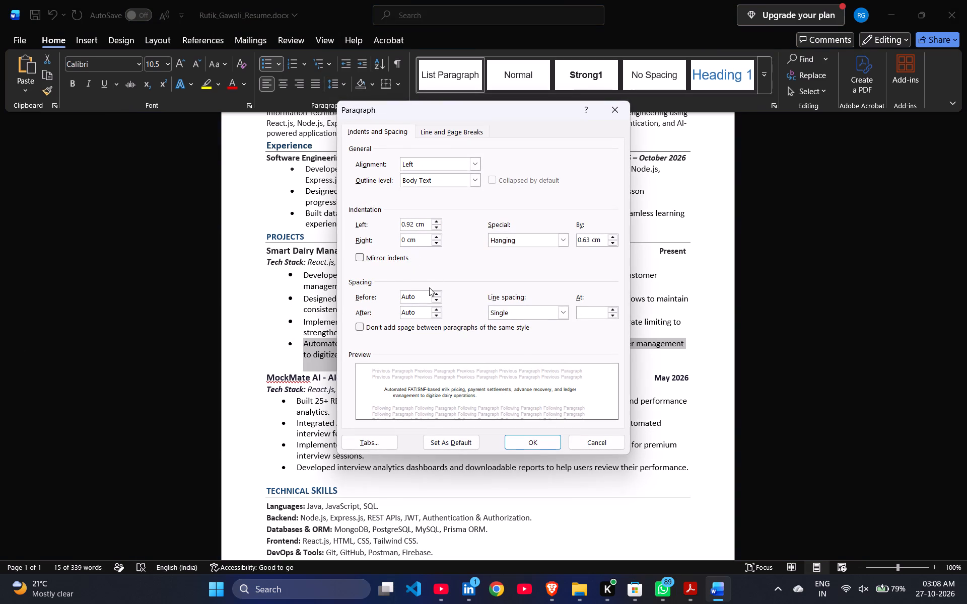
pyautogui.click(440, 299)
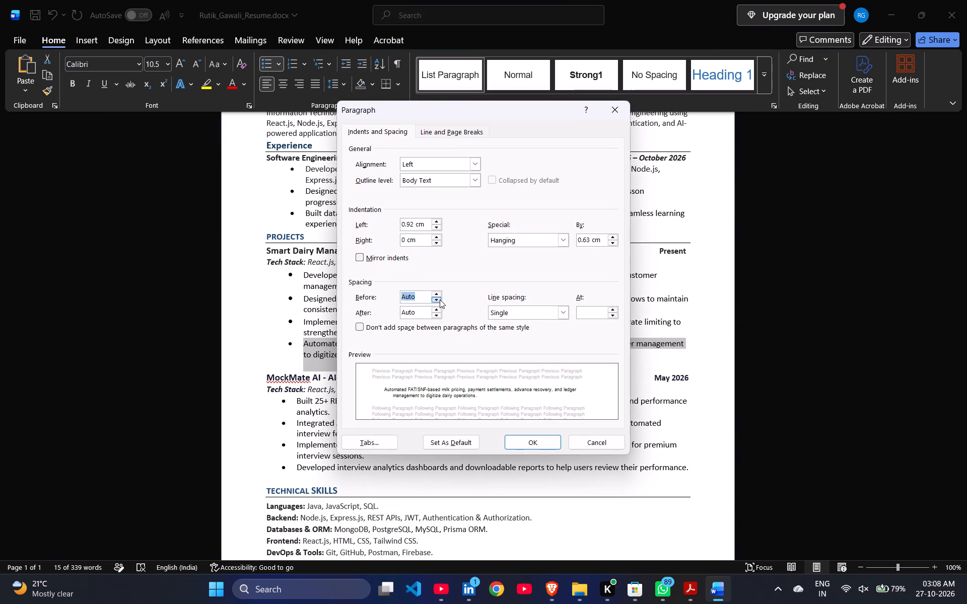
pyautogui.click(439, 302)
pyautogui.click(436, 291)
pyautogui.click(435, 310)
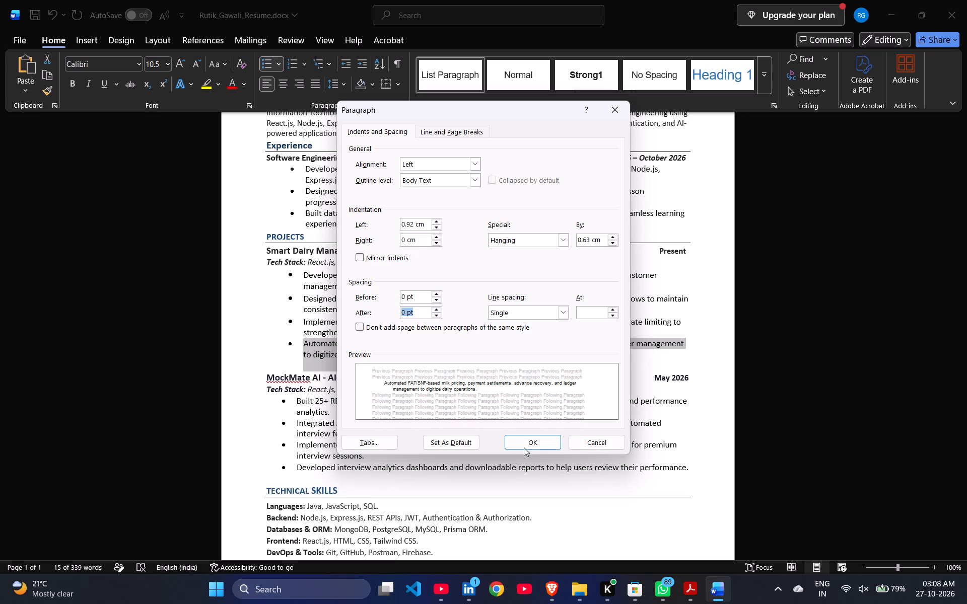
pyautogui.click(528, 448)
pyautogui.click(444, 371)
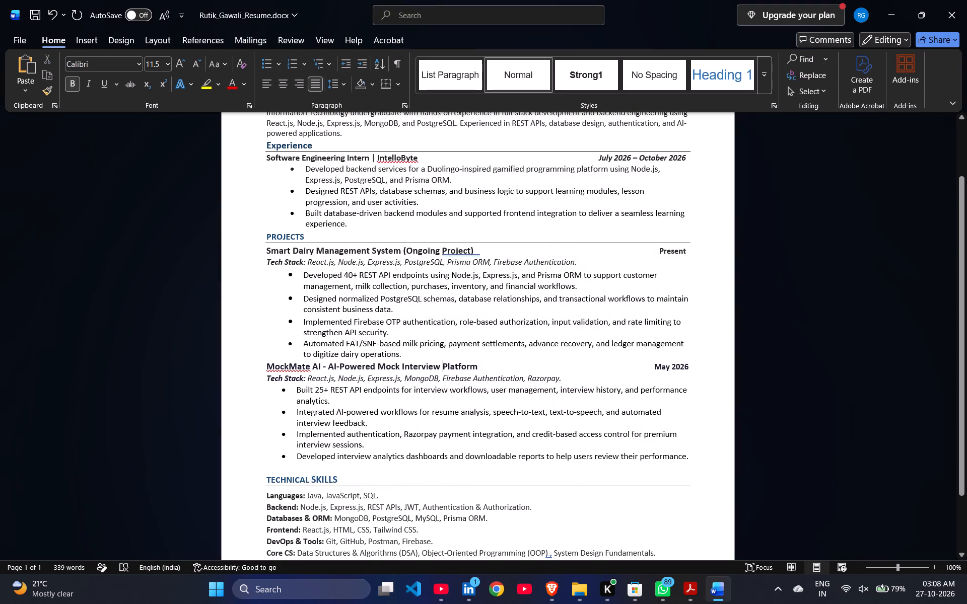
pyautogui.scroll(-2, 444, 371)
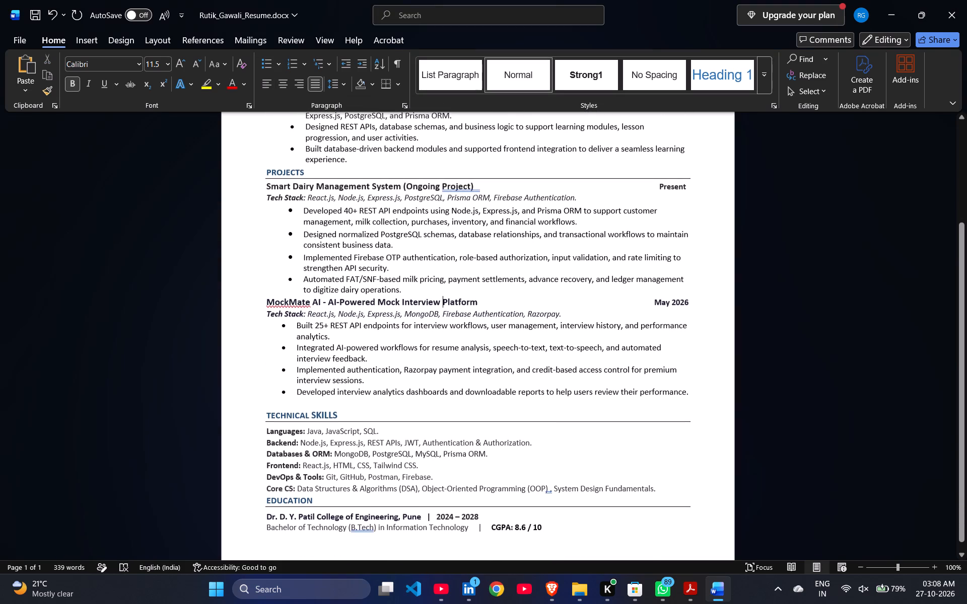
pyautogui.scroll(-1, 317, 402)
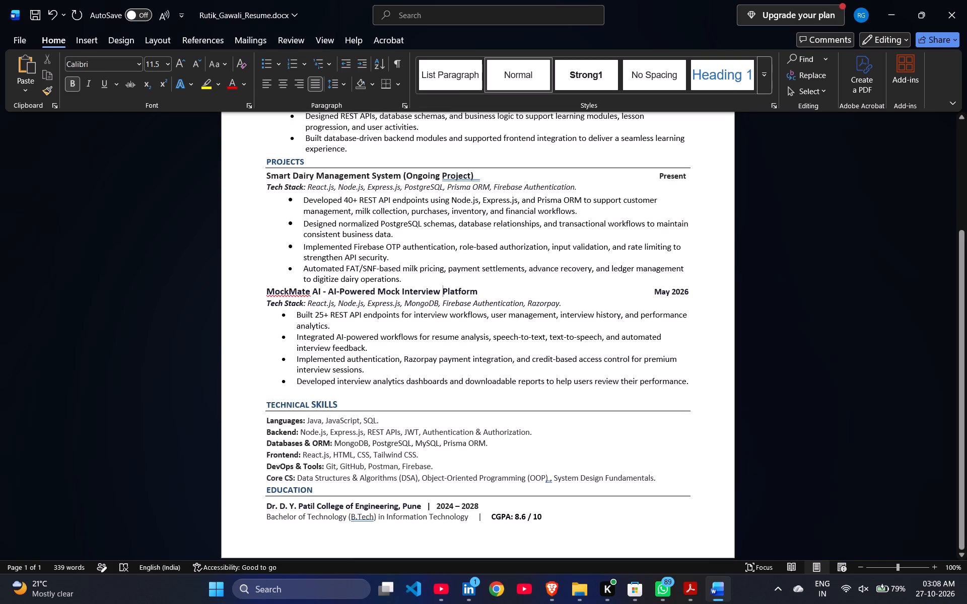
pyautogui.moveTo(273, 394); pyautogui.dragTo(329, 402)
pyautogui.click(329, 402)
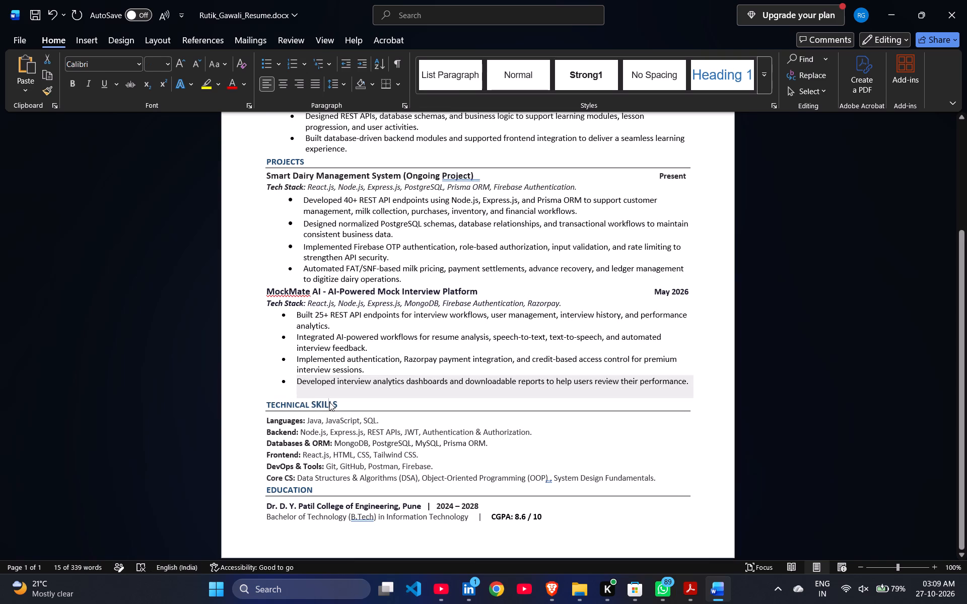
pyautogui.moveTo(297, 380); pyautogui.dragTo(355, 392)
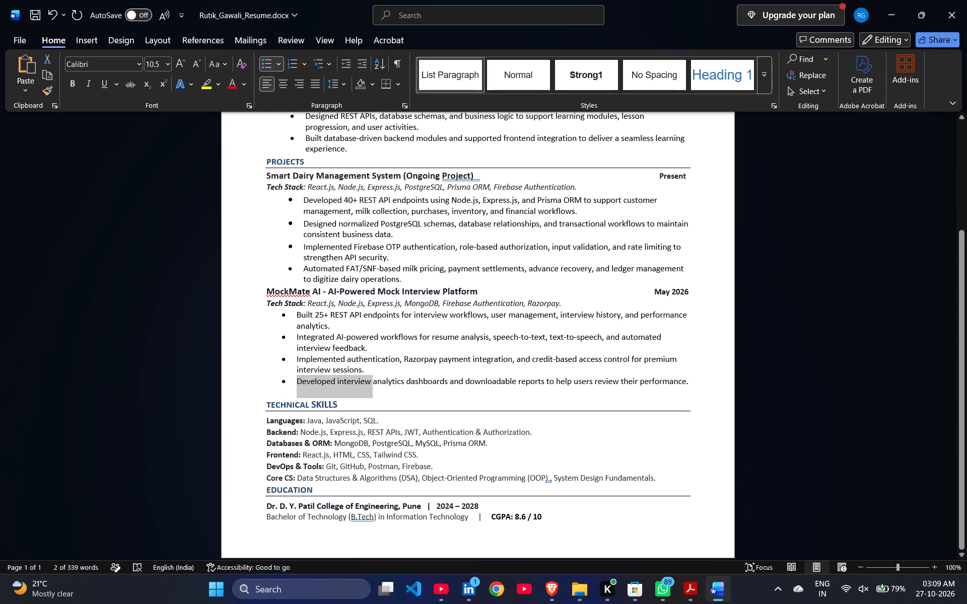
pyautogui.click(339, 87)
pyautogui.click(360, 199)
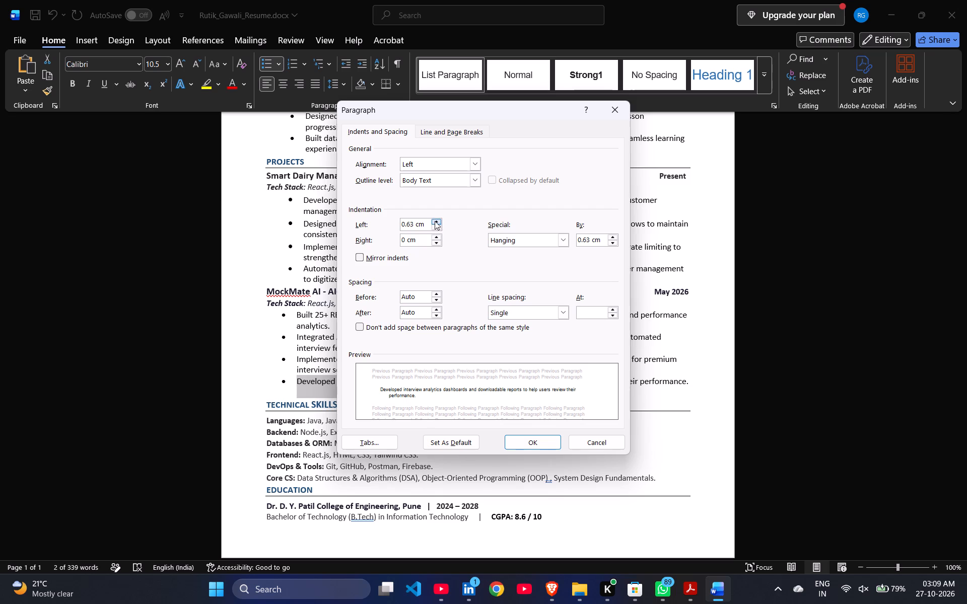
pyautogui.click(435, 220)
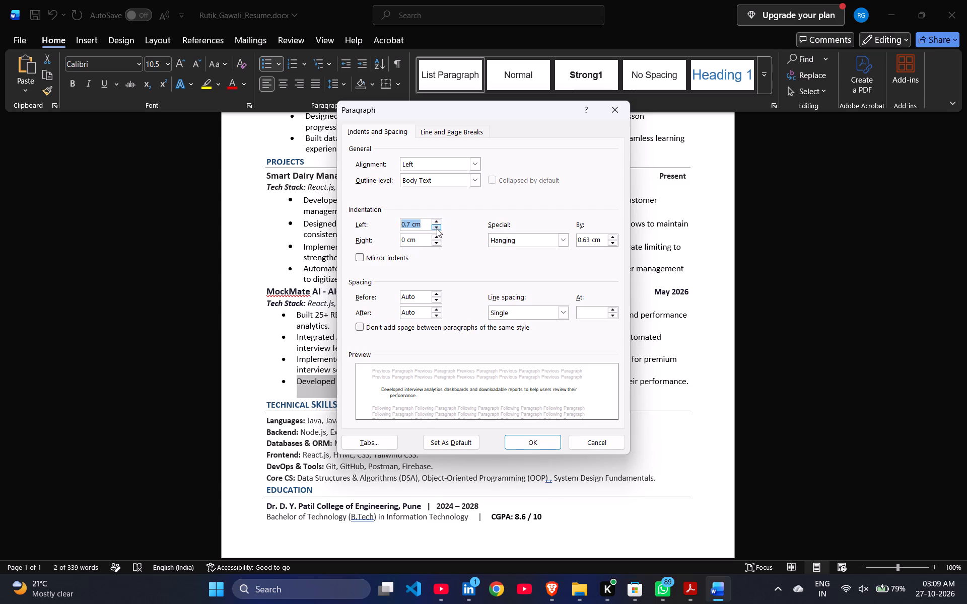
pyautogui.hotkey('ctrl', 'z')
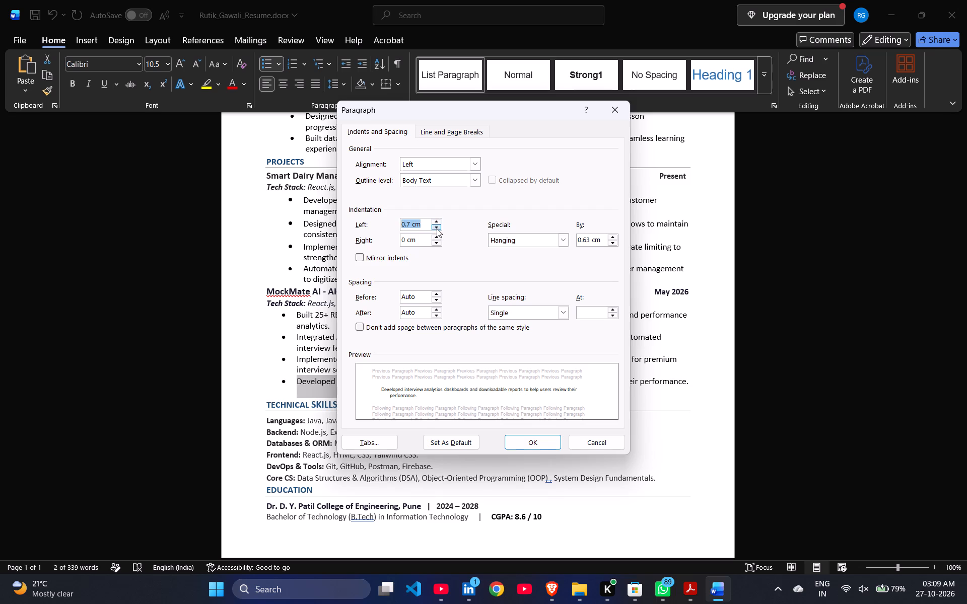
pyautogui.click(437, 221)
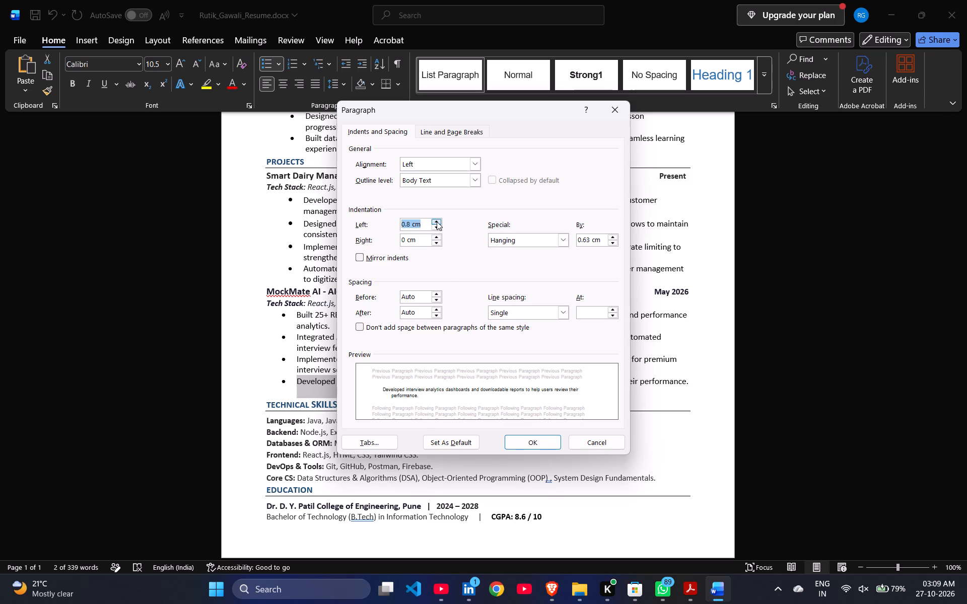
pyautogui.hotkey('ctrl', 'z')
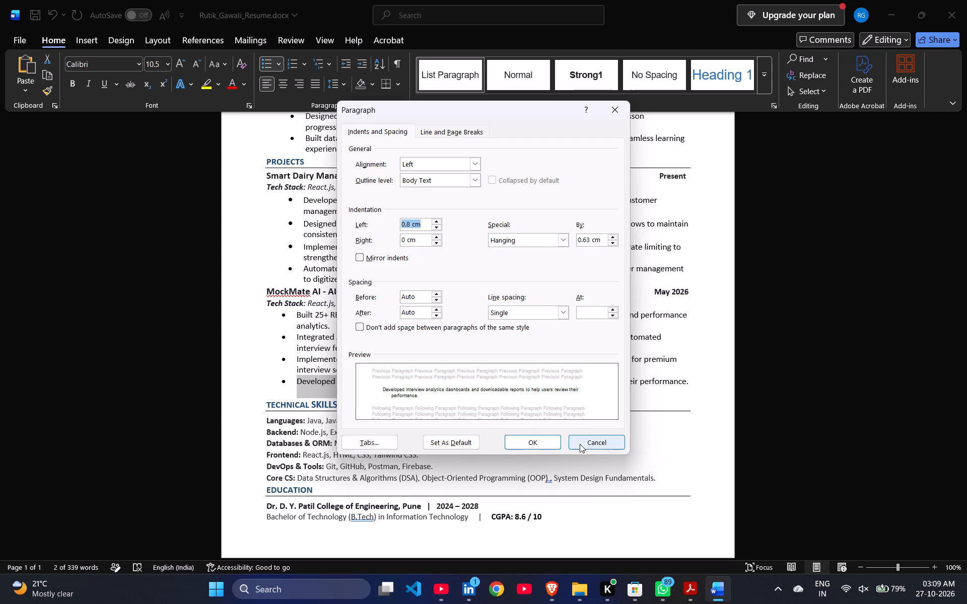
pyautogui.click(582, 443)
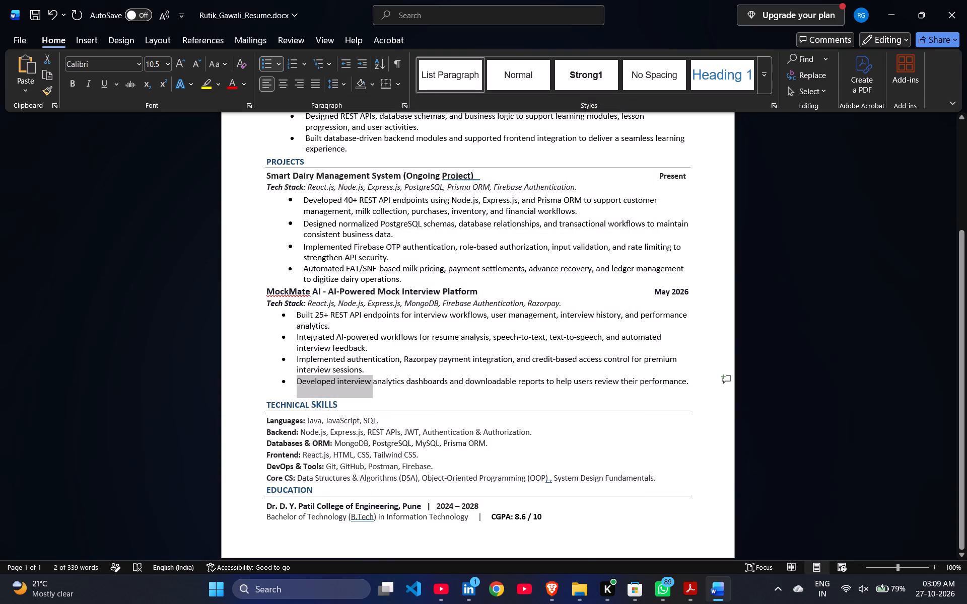
# Set paragraph spacing after to 0 pt for the last MockMate AI bullet, just above the TECHNICAL SKILLS heading.
pyautogui.click(337, 81)
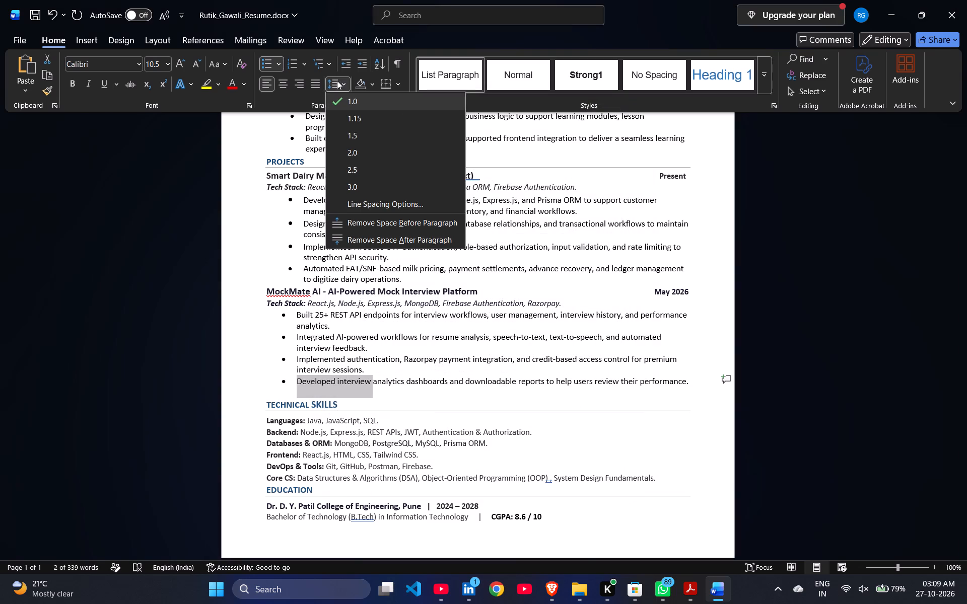
pyautogui.click(364, 210)
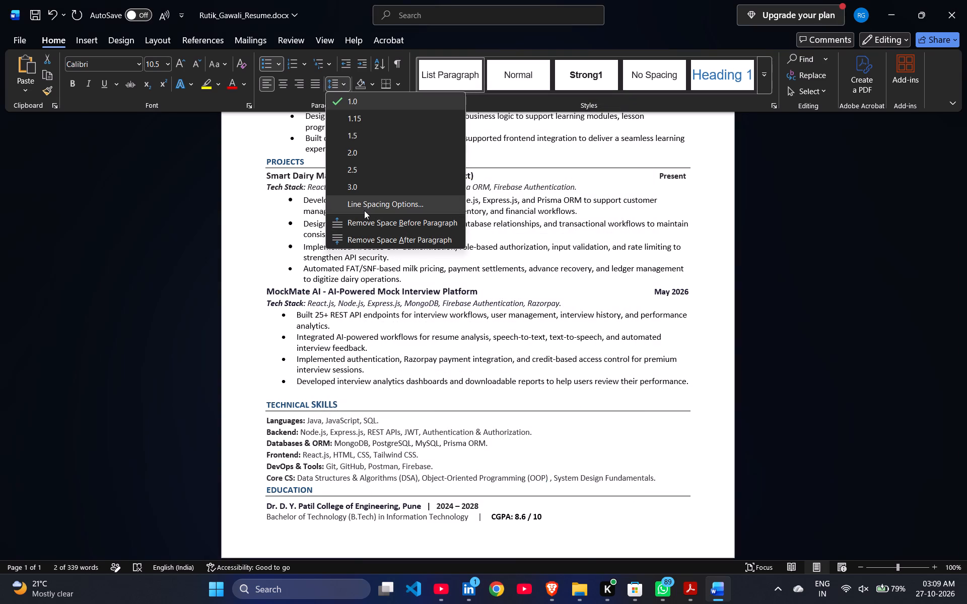
pyautogui.click(379, 202)
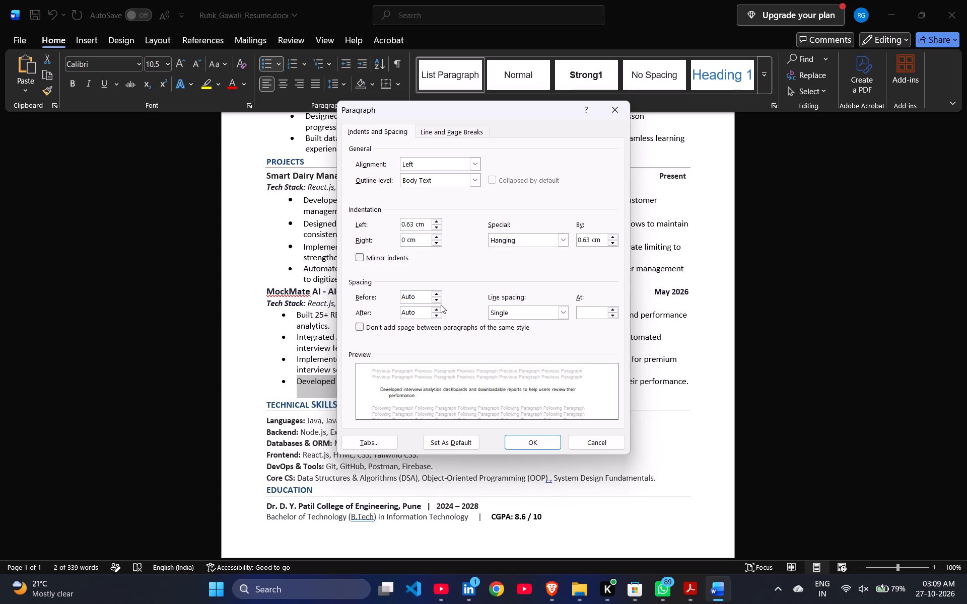
pyautogui.click(437, 302)
pyautogui.click(439, 315)
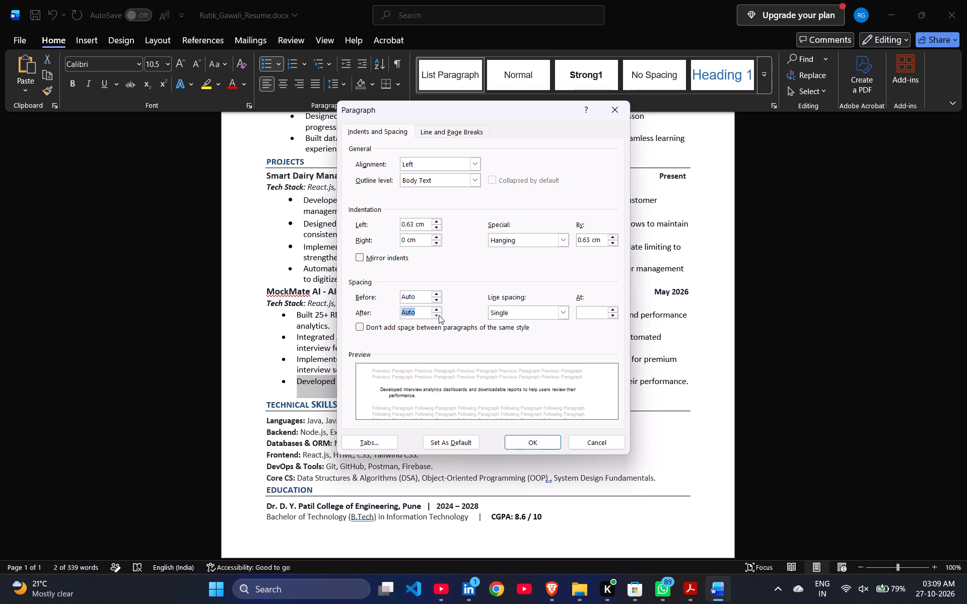
pyautogui.click(437, 311)
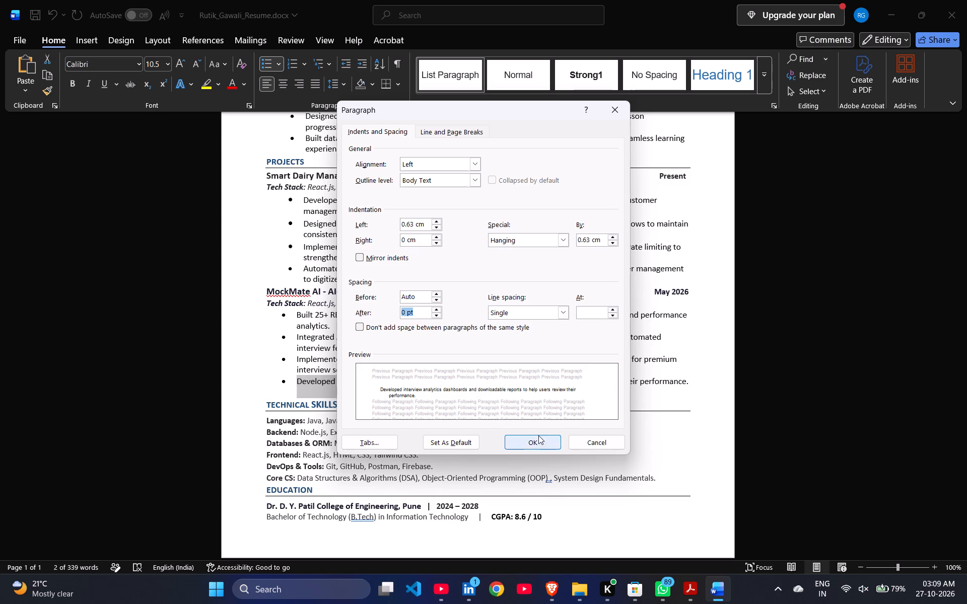
pyautogui.click(537, 442)
pyautogui.click(423, 390)
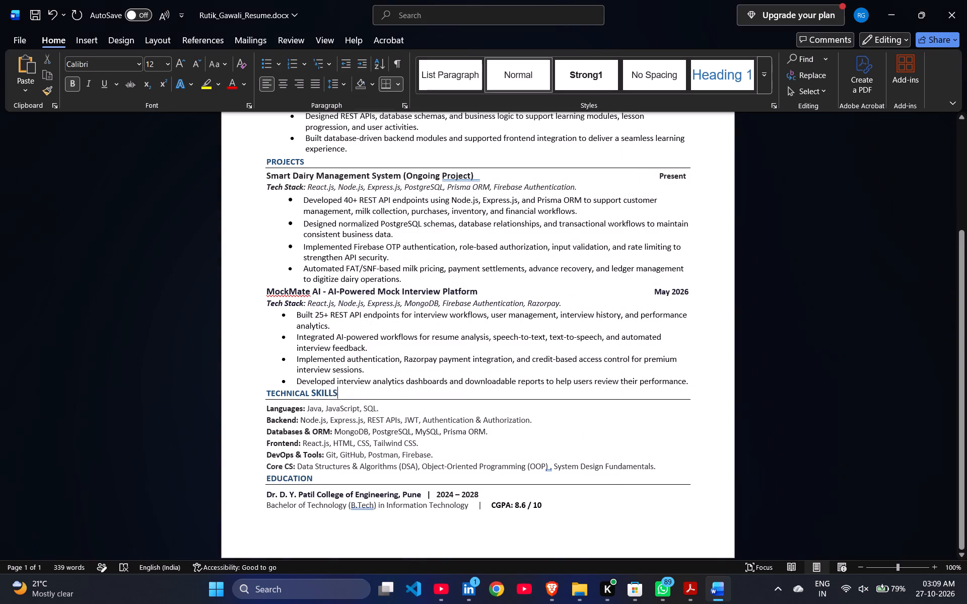
pyautogui.scroll(-1, 423, 390)
pyautogui.scroll(2, 403, 477)
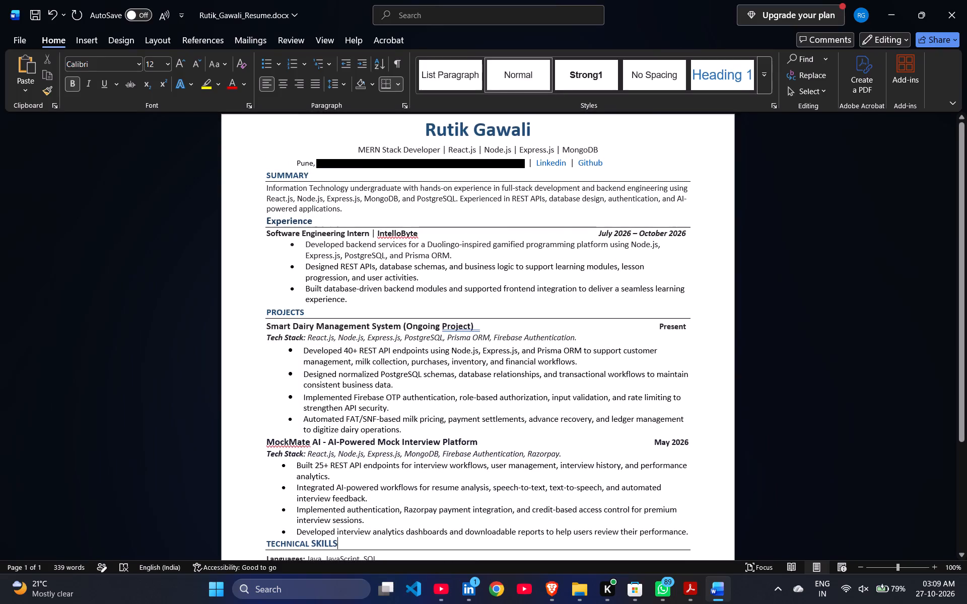
pyautogui.scroll(-1, 370, 294)
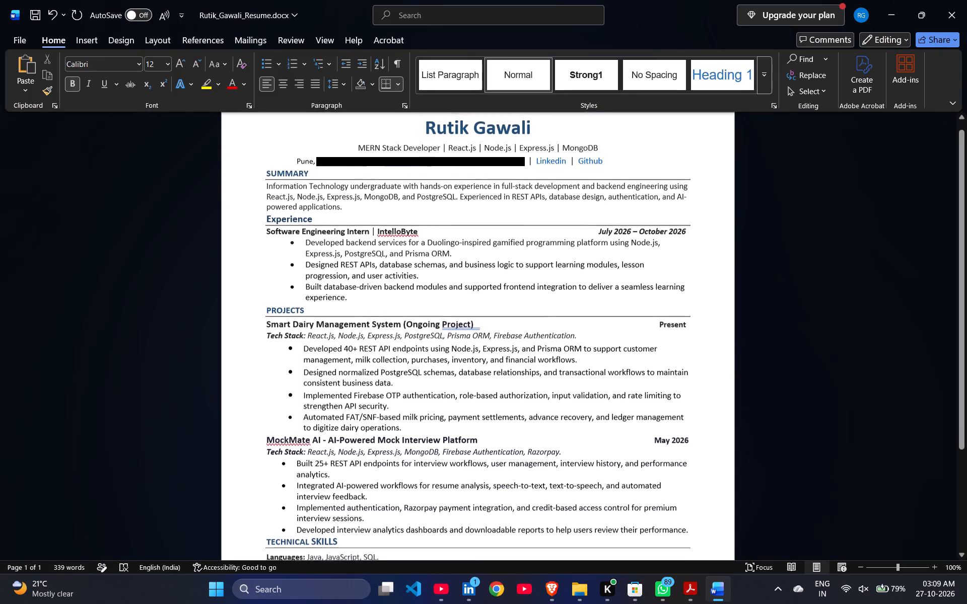
pyautogui.scroll(-2, 370, 294)
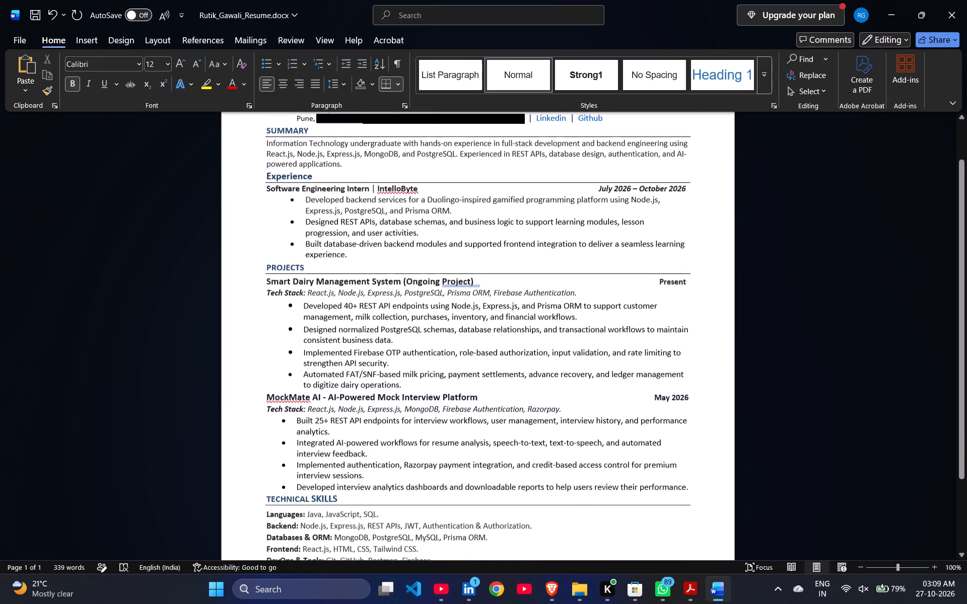
pyautogui.scroll(-1, 370, 294)
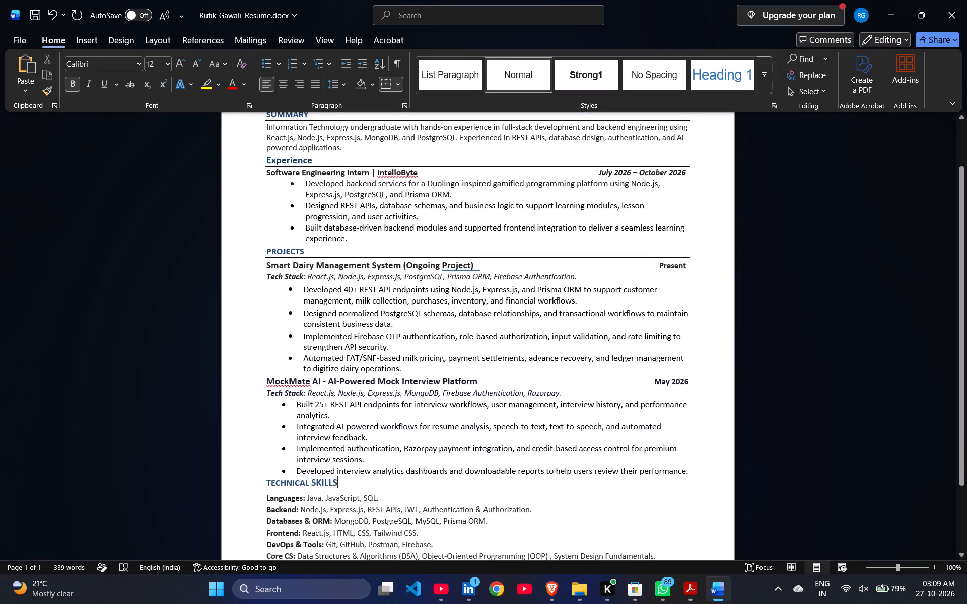
pyautogui.scroll(-1, 370, 294)
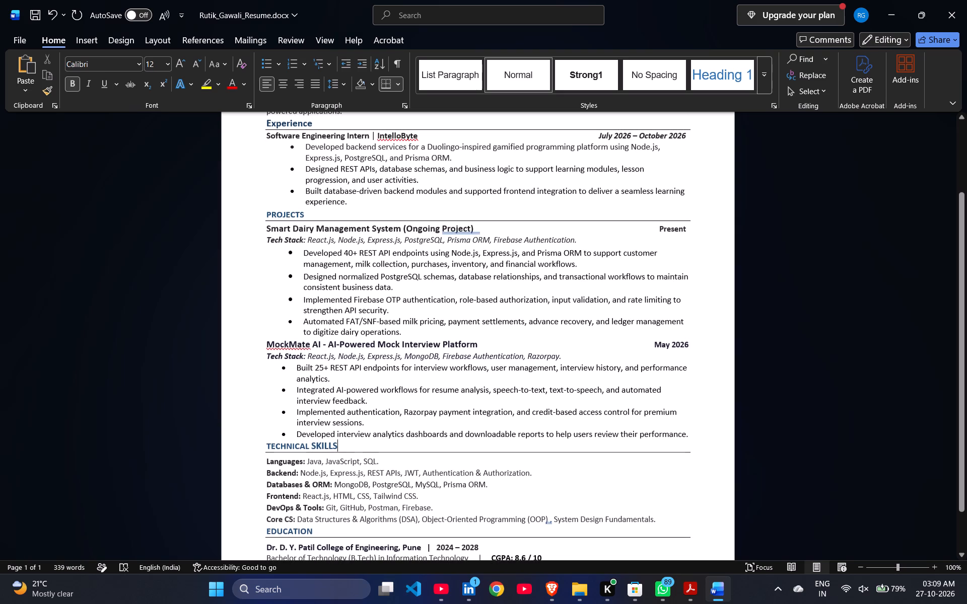
pyautogui.scroll(-1, 418, 324)
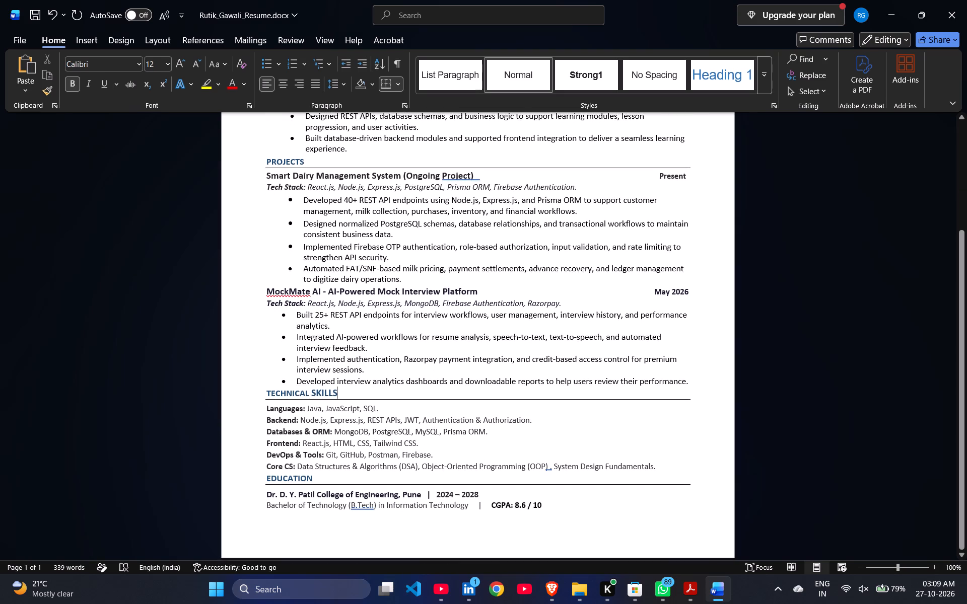
pyautogui.scroll(-1, 418, 320)
pyautogui.scroll(-1, 358, 468)
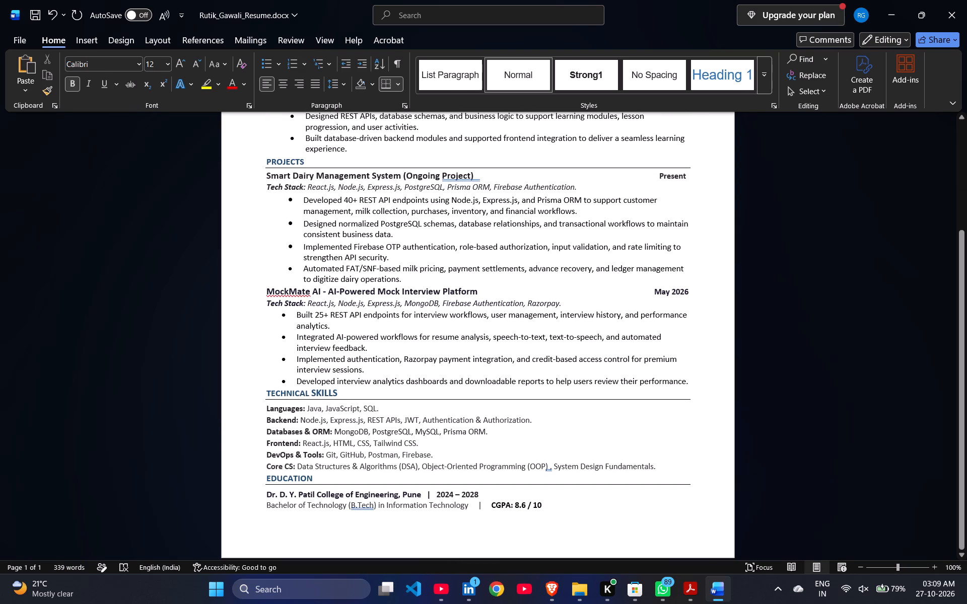
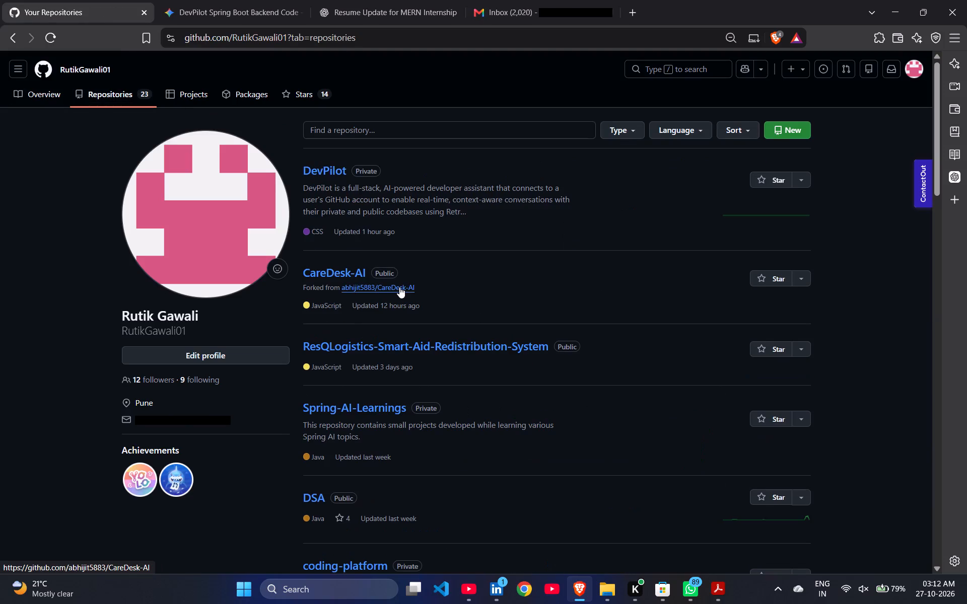
# Open the crazzy fork from the GitHub repositories list and update its main branch from the upstream repository.
pyautogui.scroll(-7, 399, 287)
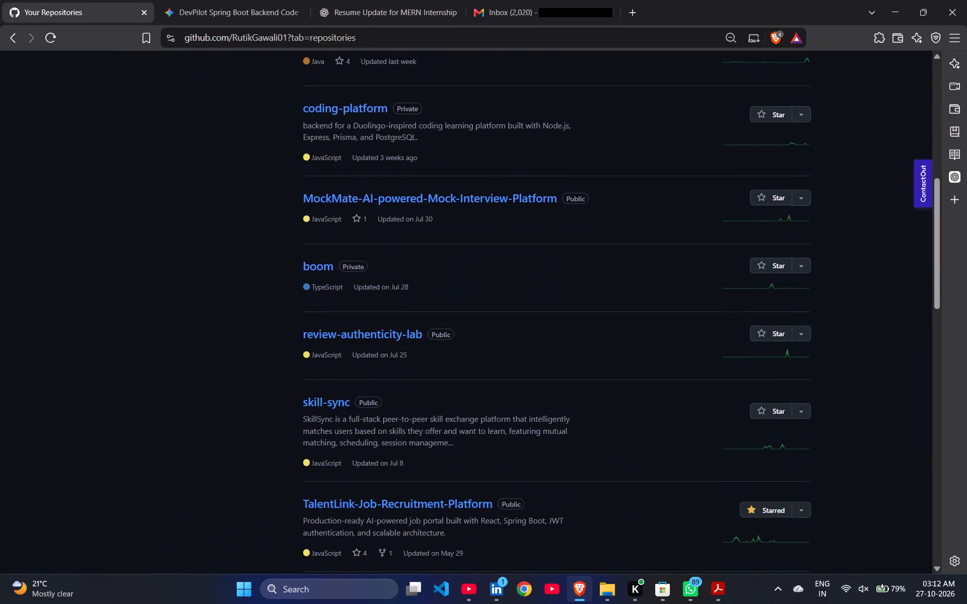
pyautogui.scroll(-1, 399, 287)
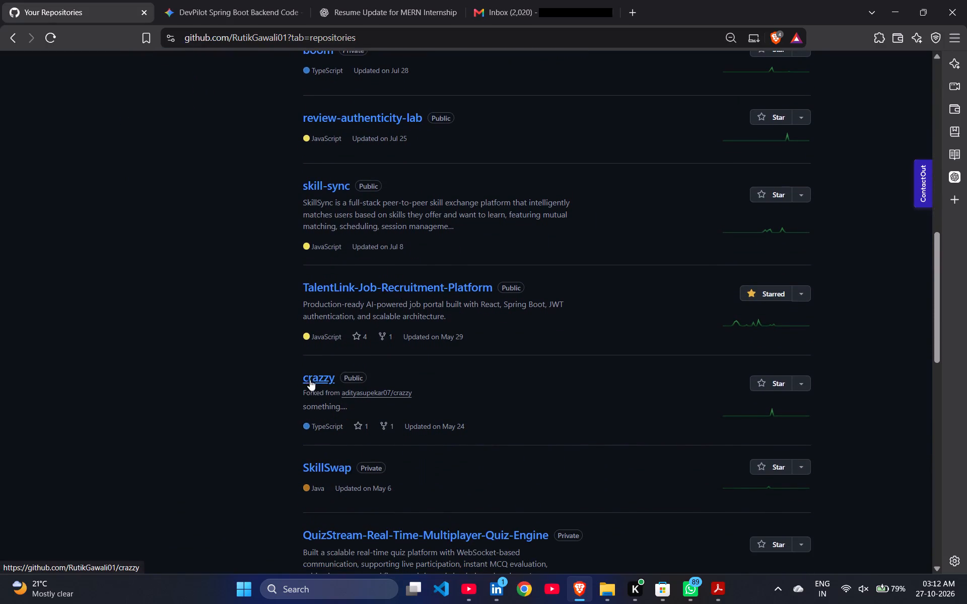
pyautogui.click(314, 383)
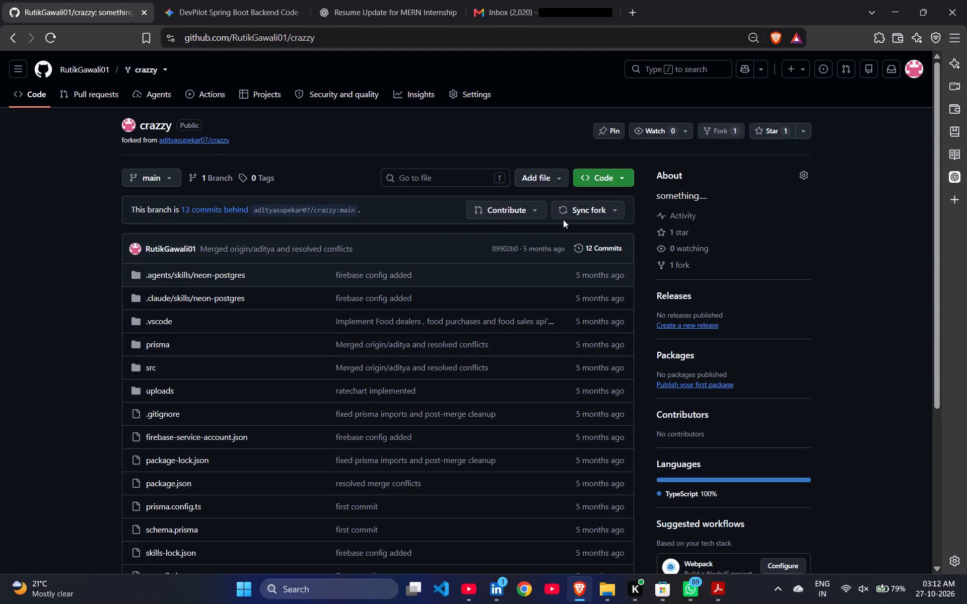
pyautogui.click(584, 207)
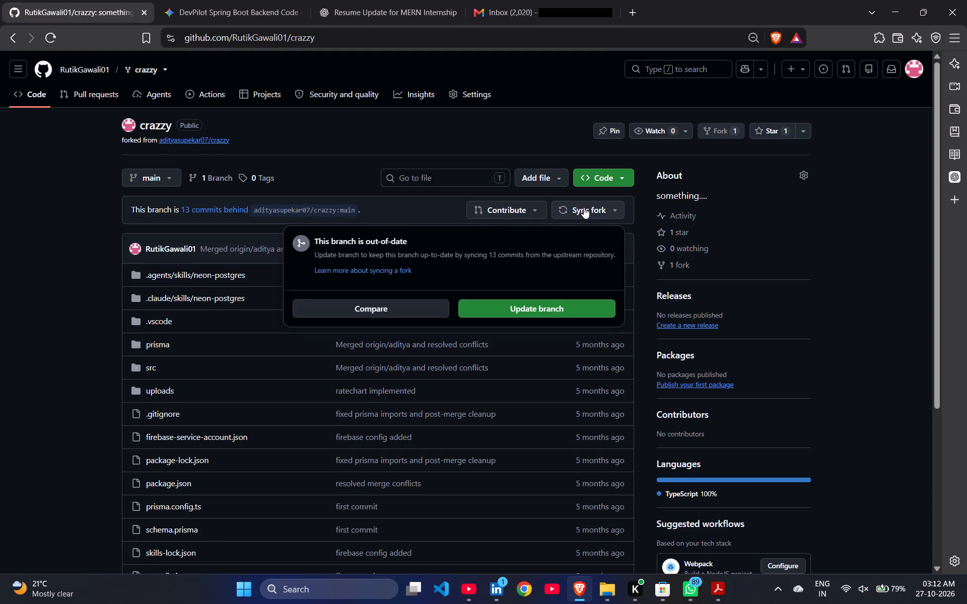
pyautogui.click(517, 309)
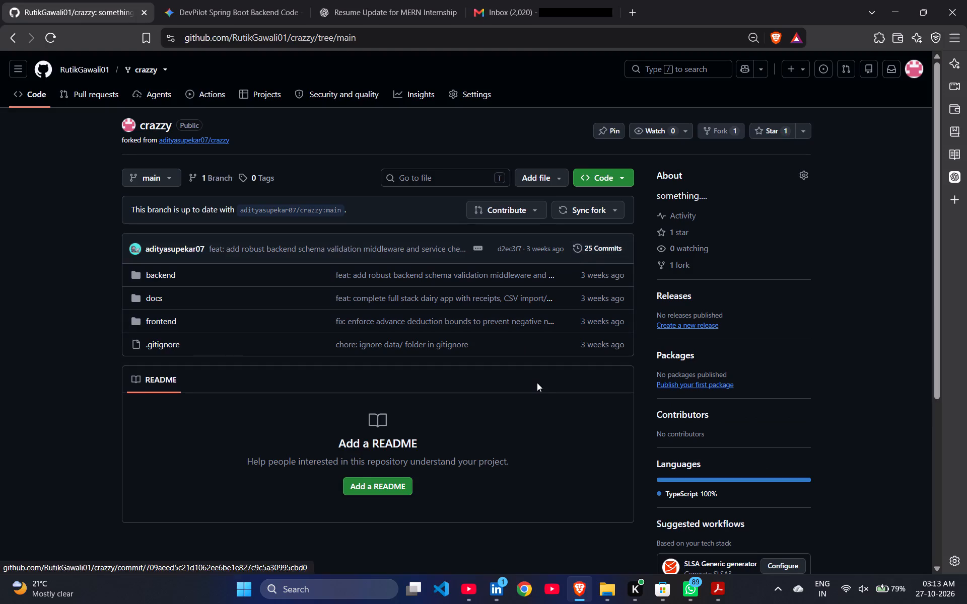
# Review the crazzy repository's commit history on the main branch and return to its code page.
pyautogui.click(597, 253)
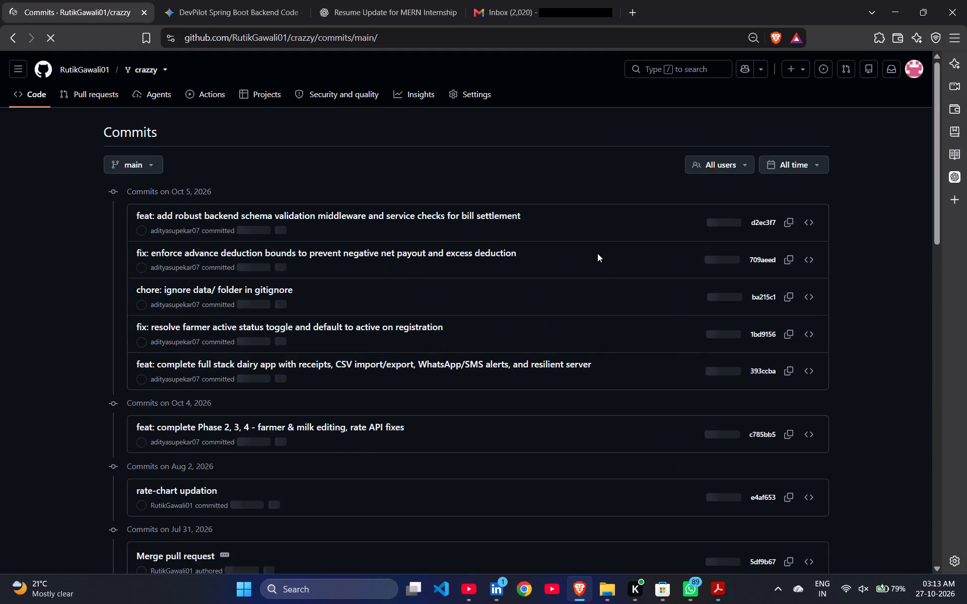
pyautogui.scroll(-10, 356, 440)
pyautogui.hscroll(13, 356, 440)
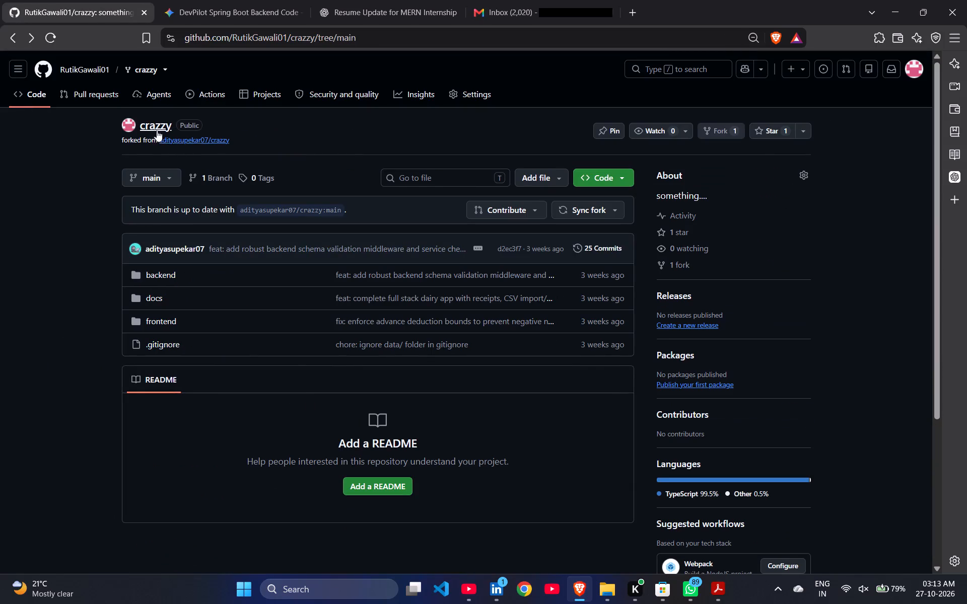
# Rename the crazzy repository to "Smart Dairy" in its general settings.
pyautogui.click(491, 93)
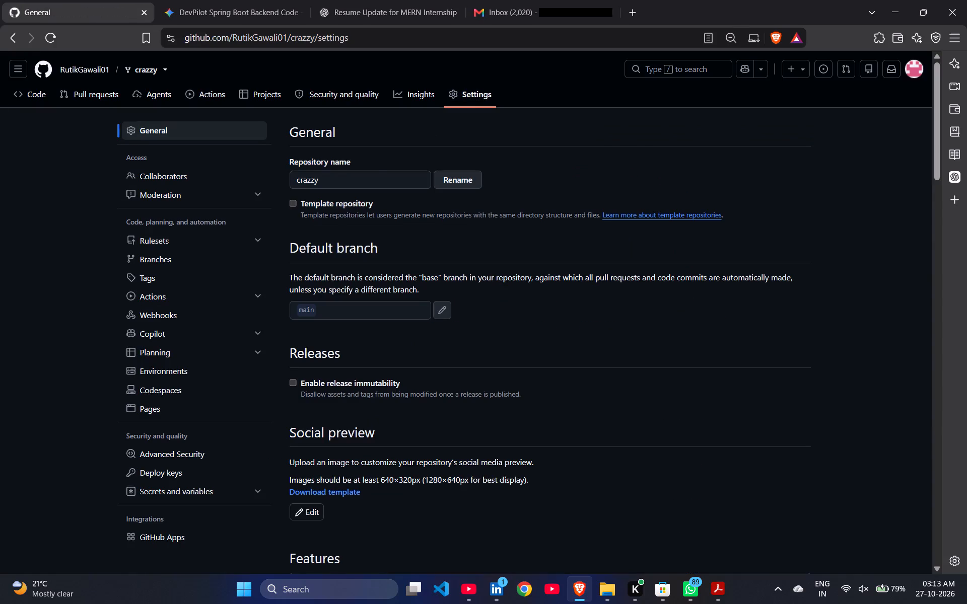
pyautogui.click(312, 181)
pyautogui.hotkey('ctrl', 'a')
pyautogui.write('Smart Dai')
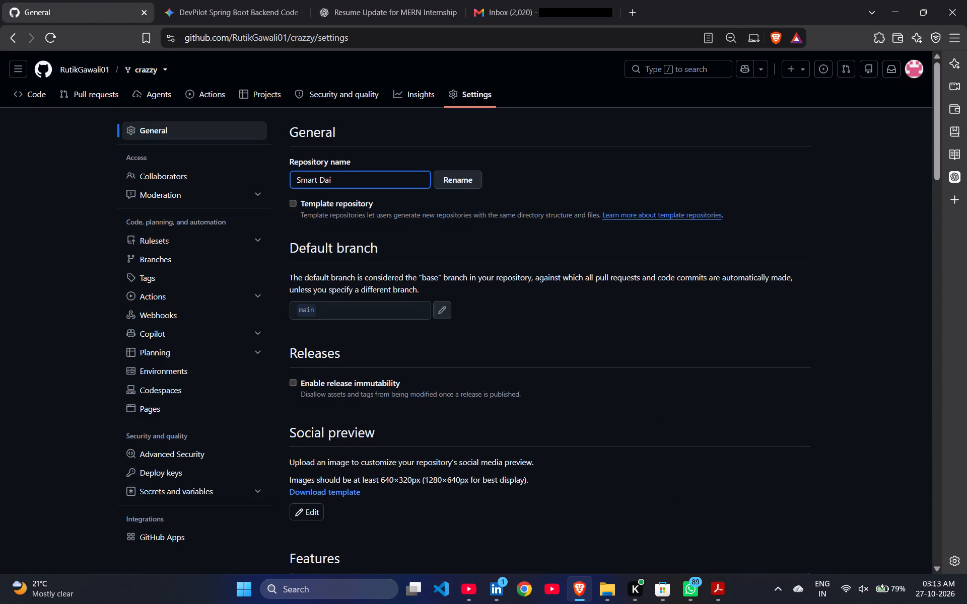
pyautogui.write('ry')
pyautogui.press('Return')
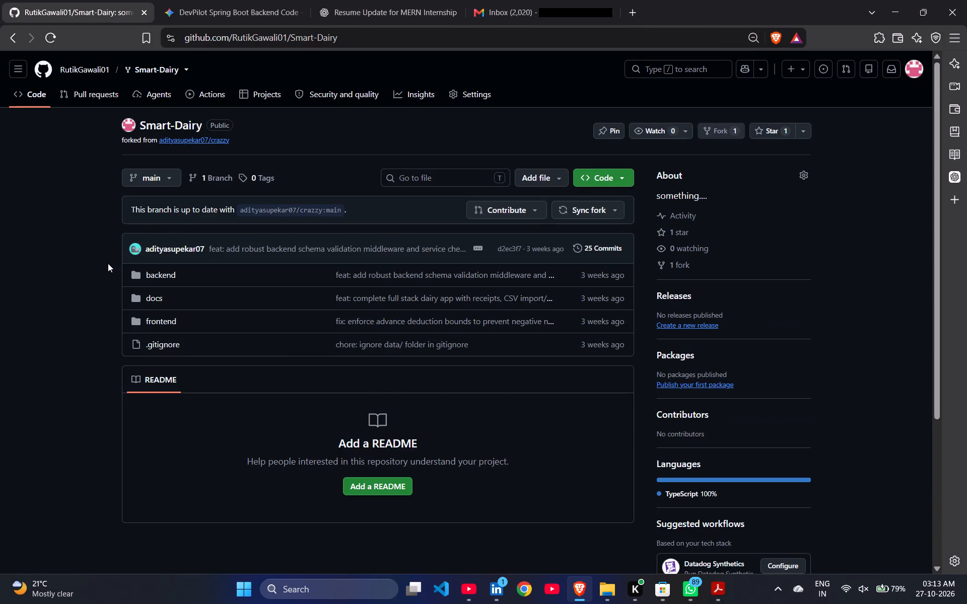
# Add the Smart-Dairy repository to the GitHub profile's pinned items, dismiss the notice and reload the profile.
pyautogui.hscroll(10, 108, 263)
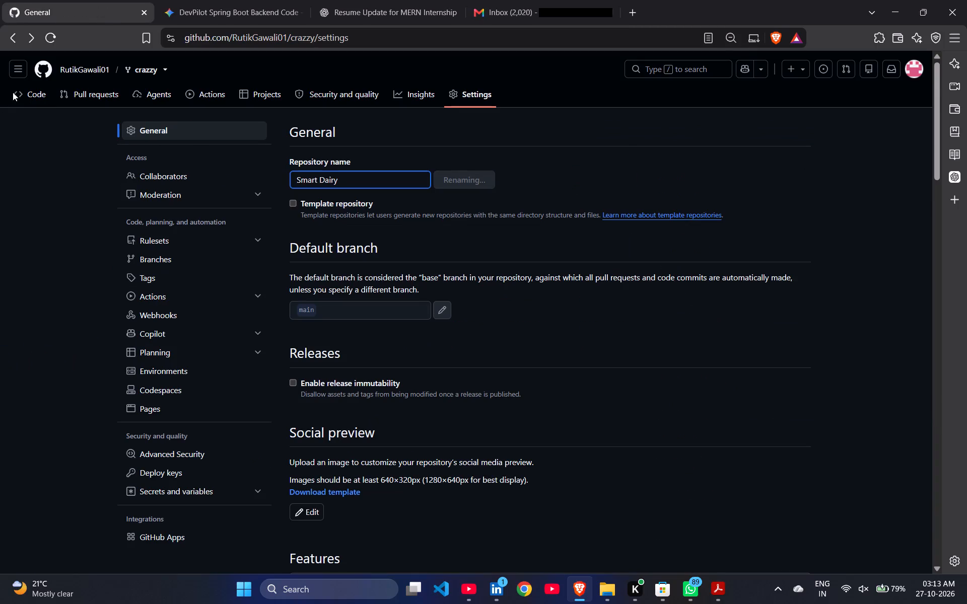
pyautogui.click(76, 72)
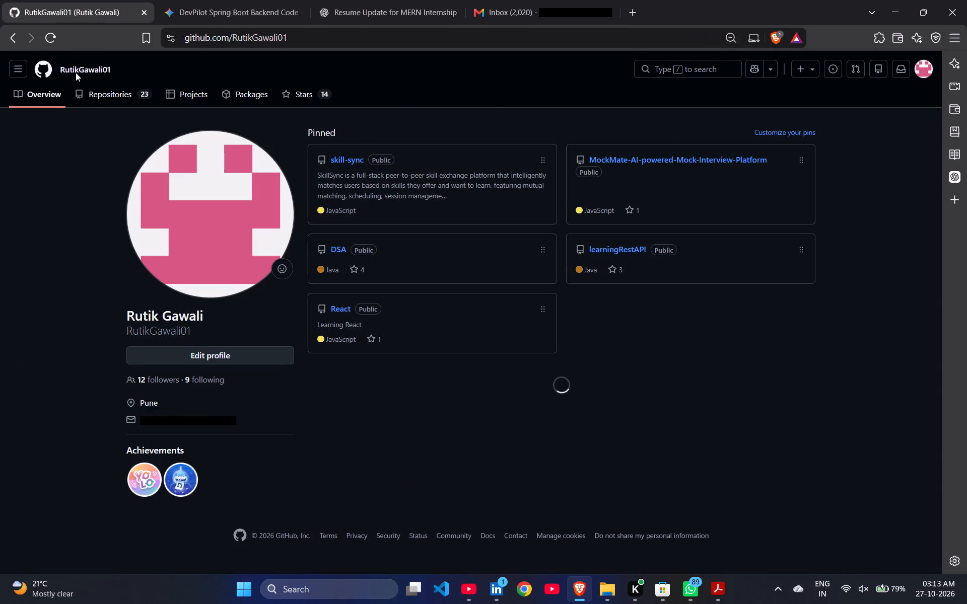
pyautogui.click(769, 126)
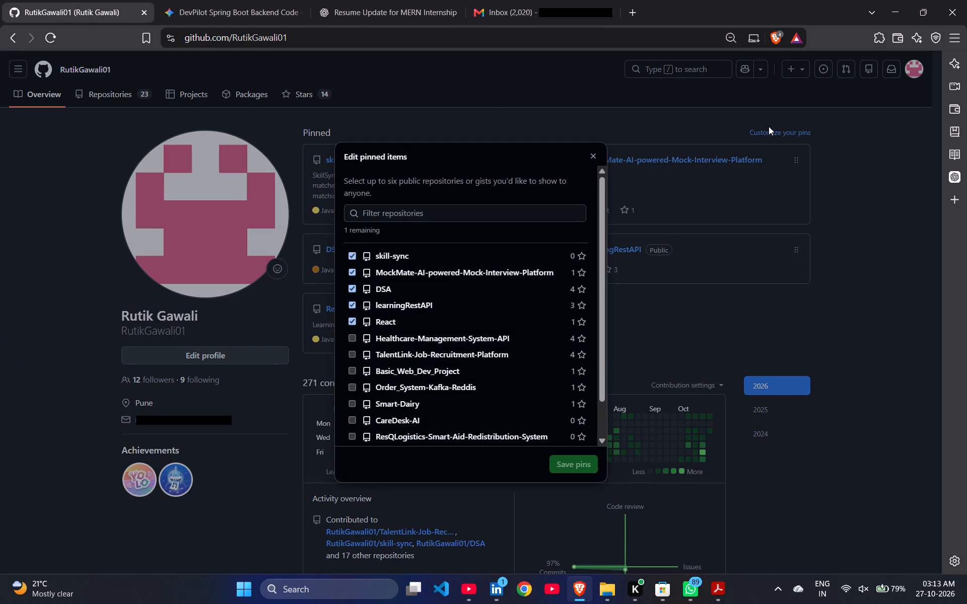
pyautogui.click(356, 402)
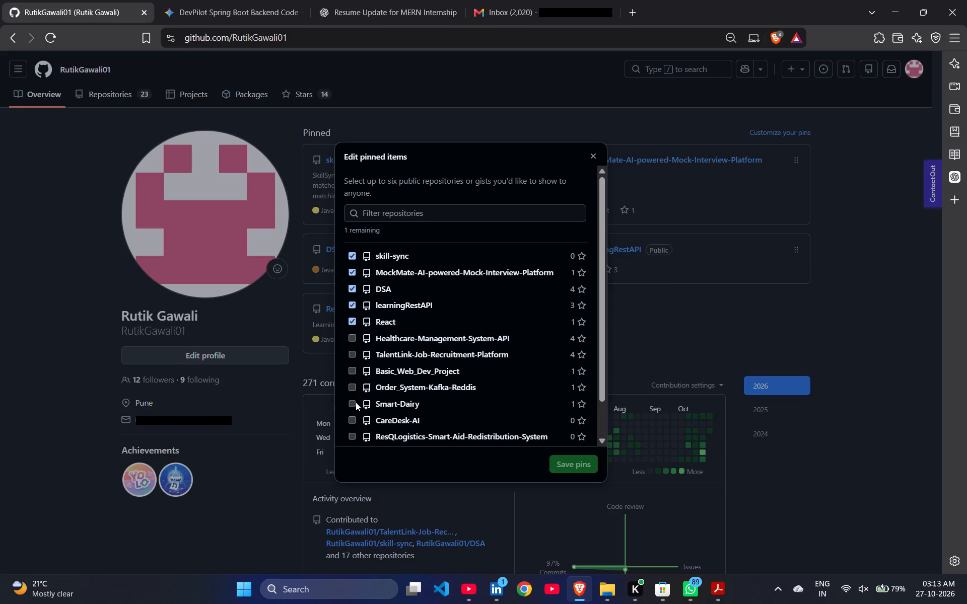
pyautogui.click(565, 460)
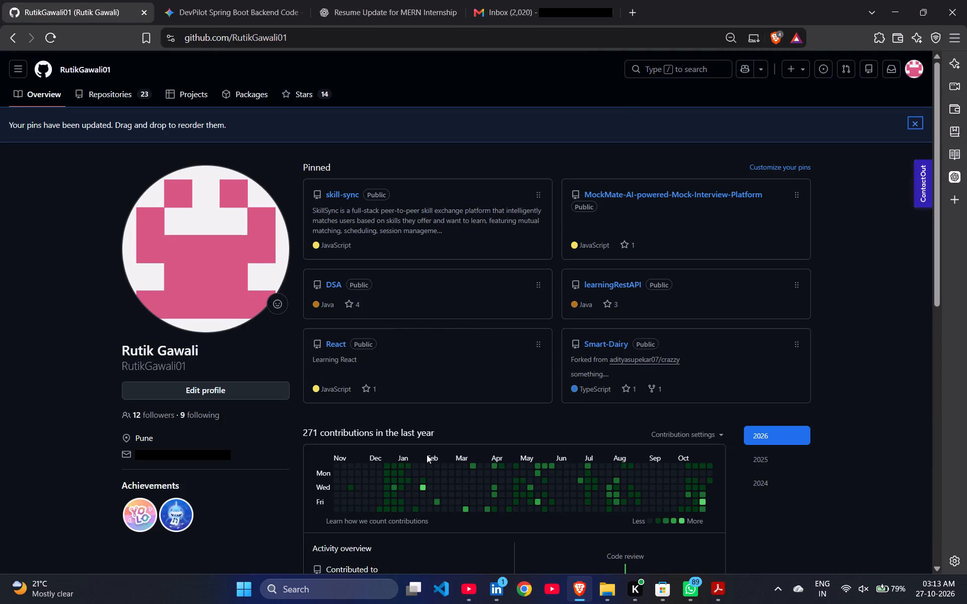
pyautogui.hotkey('alt', 'Tab')
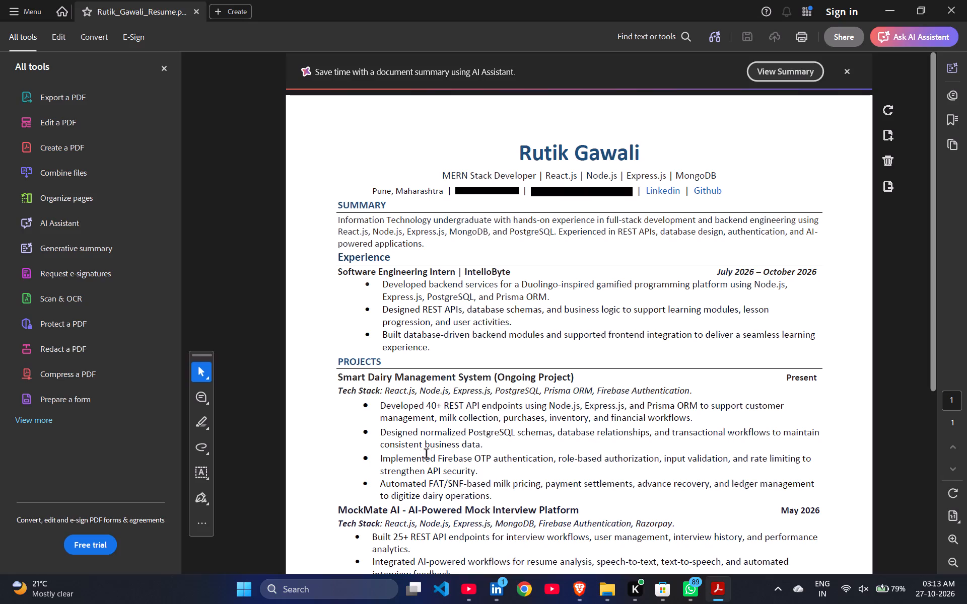
pyautogui.hotkey('alt', 'Tab')
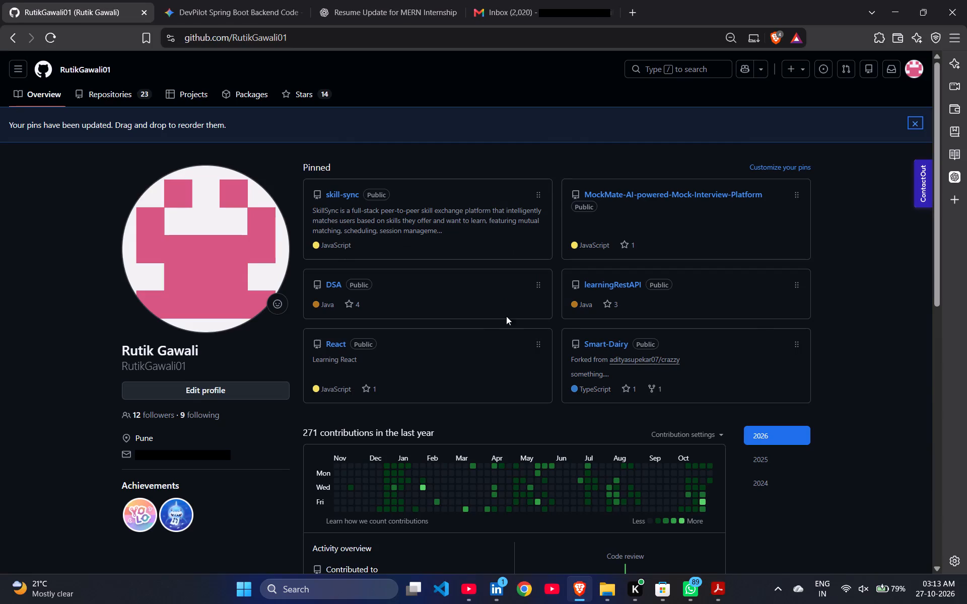
pyautogui.click(913, 118)
pyautogui.click(854, 333)
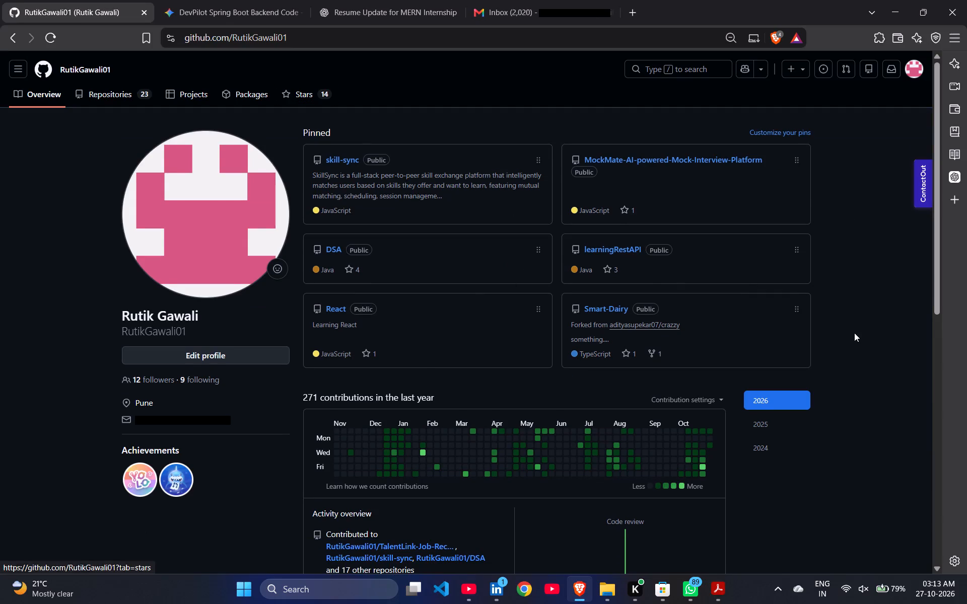
pyautogui.hotkey('ctrl', 'r')
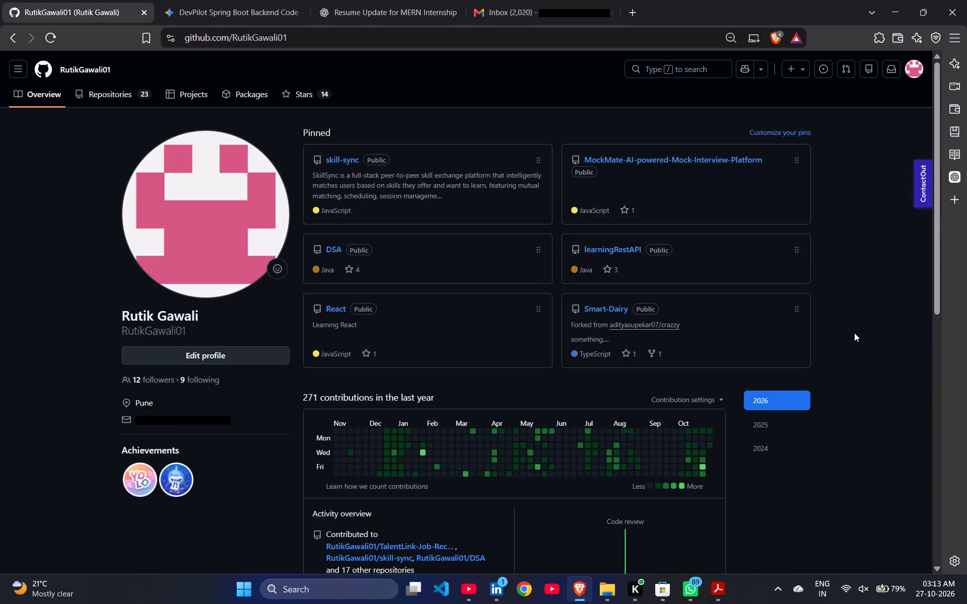
# Switch to Acrobat and review the exported résumé PDF with the whole page in view.
pyautogui.hotkey('alt', 'Tab')
pyautogui.scroll(-4, 854, 333)
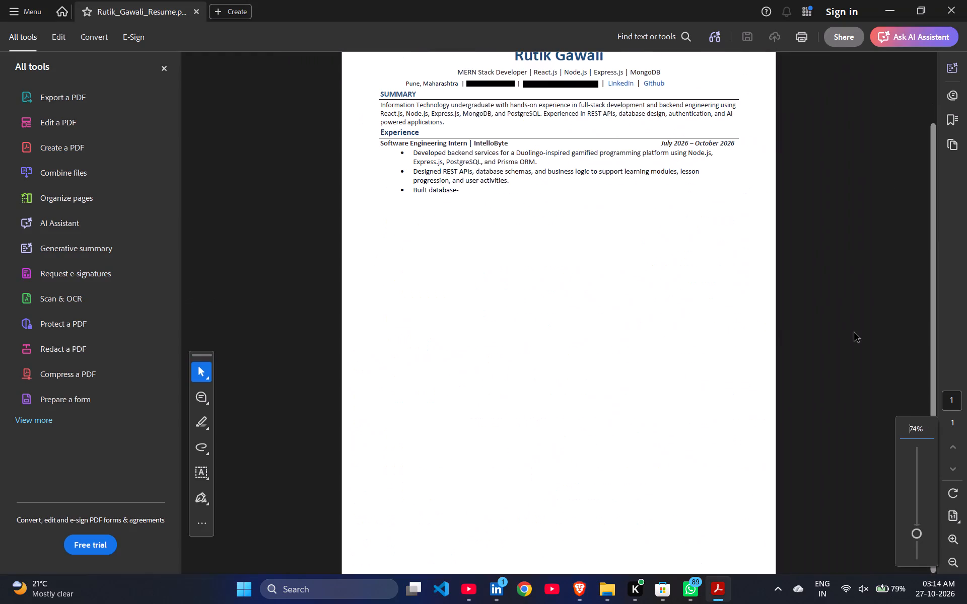
pyautogui.scroll(2, 643, 320)
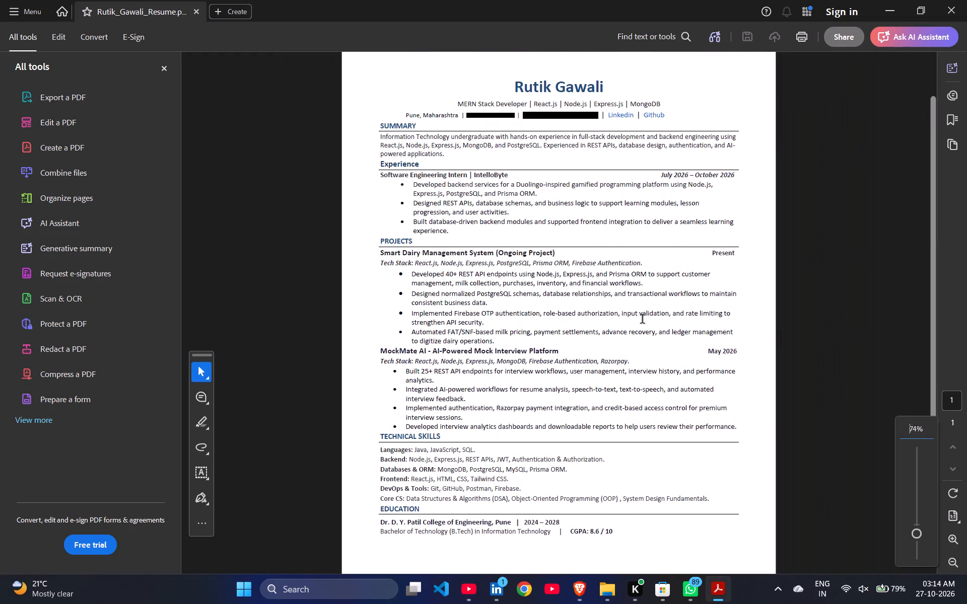
pyautogui.scroll(1, 643, 320)
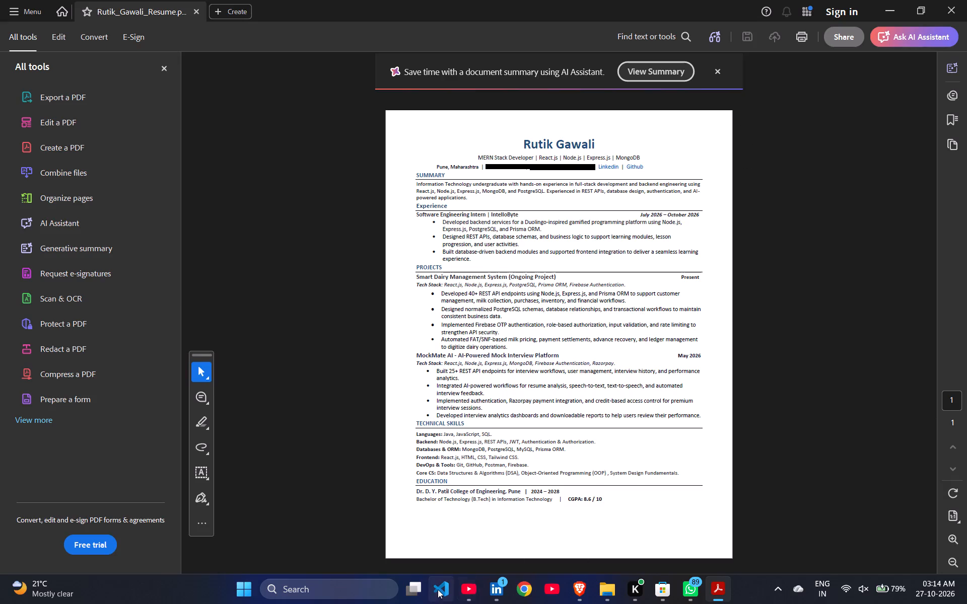
# Switch to File Explorer and open the résumé's Word document from the MERN folder.
pyautogui.hotkey('alt', 'Tab')
pyautogui.hotkey('alt', 'Tab')
pyautogui.hotkey('alt', 'Tab')
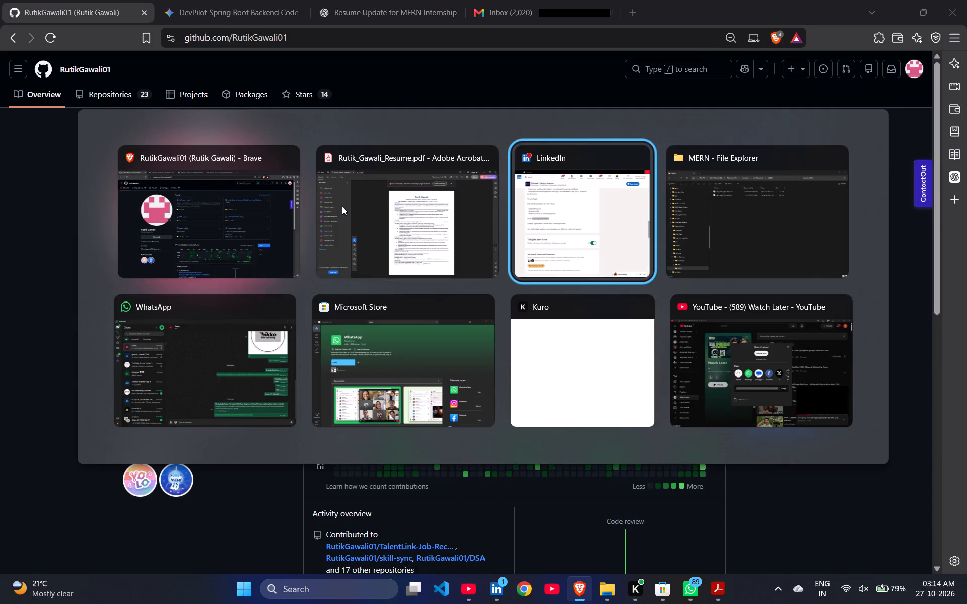
pyautogui.hotkey('alt', 'Tab')
pyautogui.doubleClick(312, 123)
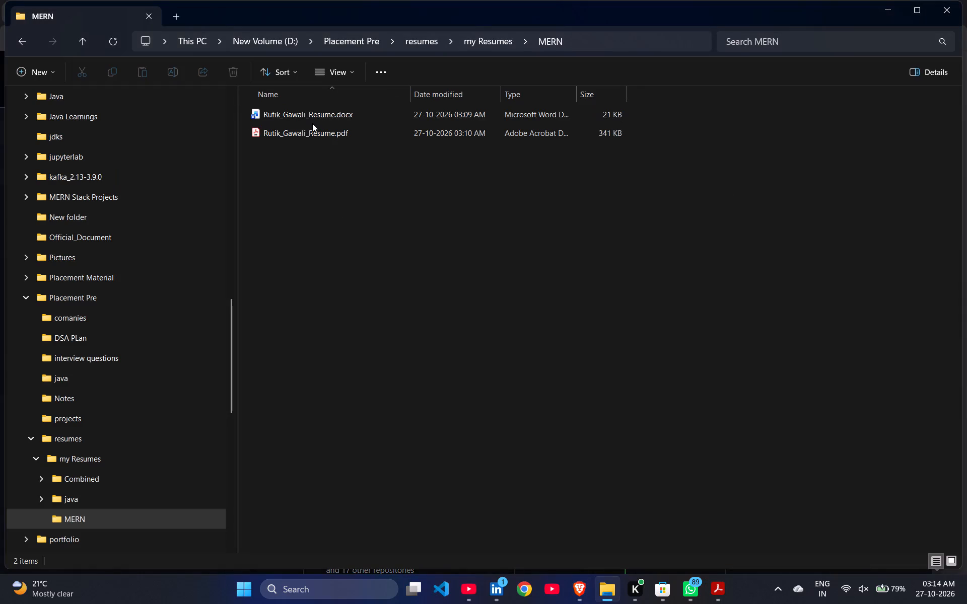
pyautogui.doubleClick(316, 120)
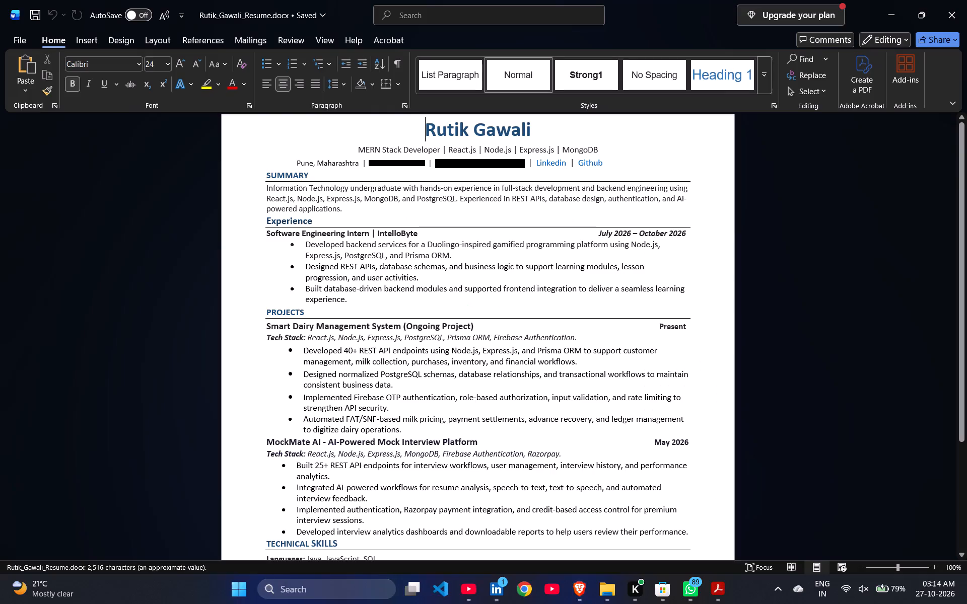
# Close the résumé PDF in Acrobat and delete that PDF from the MERN folder.
pyautogui.click(686, 592)
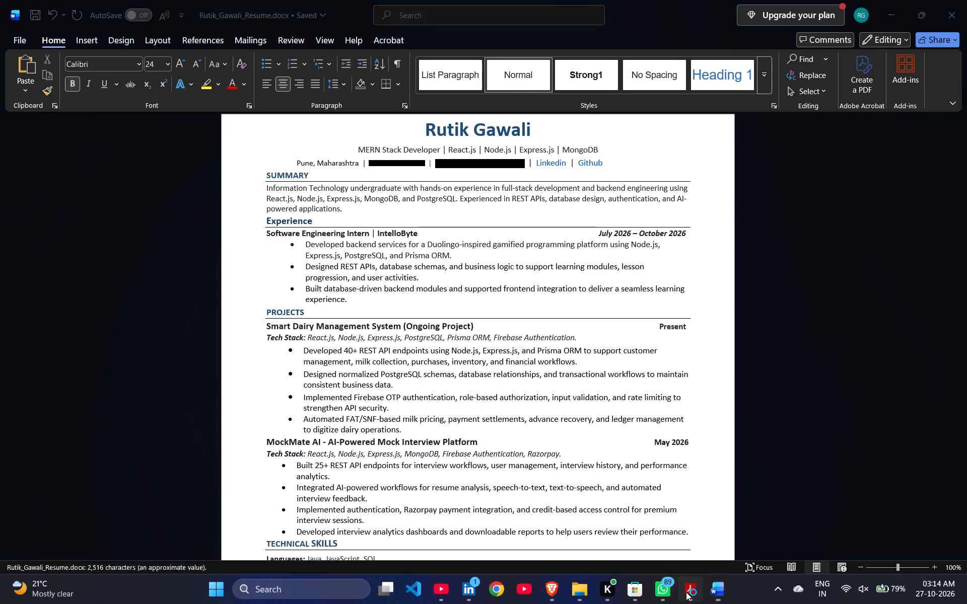
pyautogui.click(949, 16)
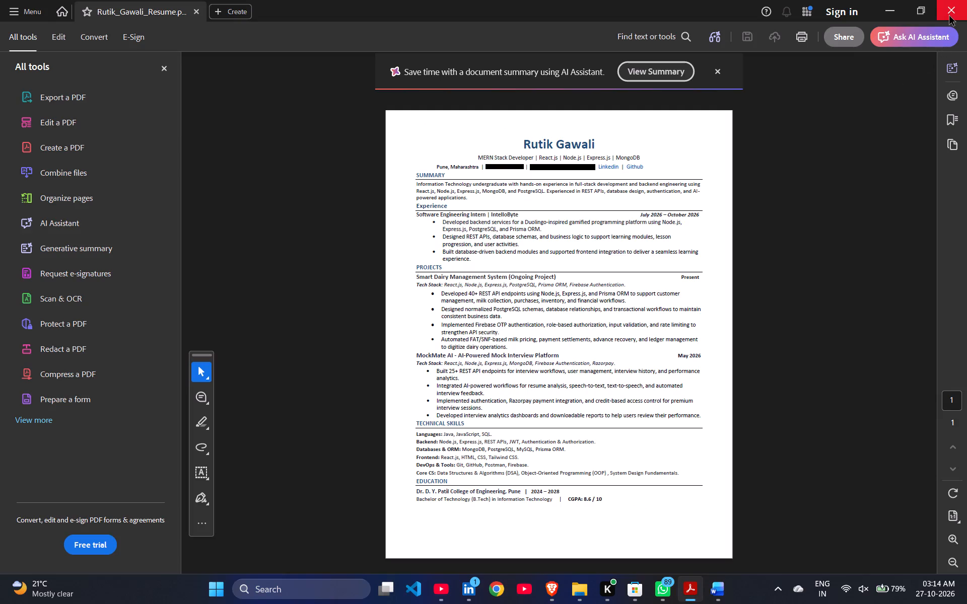
pyautogui.hotkey('alt', 'Tab')
pyautogui.hotkey('alt', 'Tab')
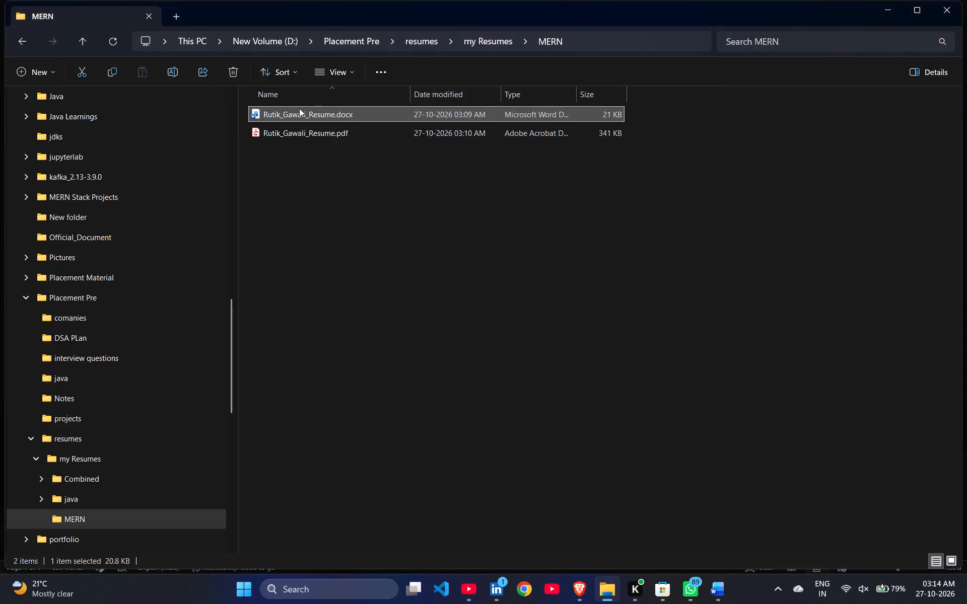
pyautogui.click(283, 131)
pyautogui.click(237, 74)
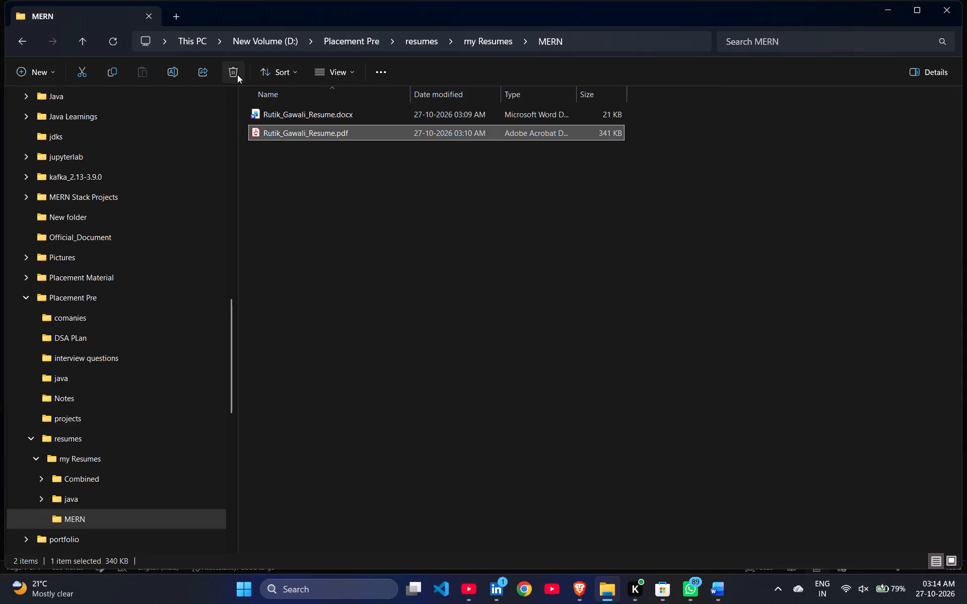
# Switch to the résumé in Word and increase the SUMMARY heading's font size to 12.
pyautogui.hotkey('alt', 'Tab')
pyautogui.hscroll(-1, 458, 280)
pyautogui.hscroll(1, 458, 280)
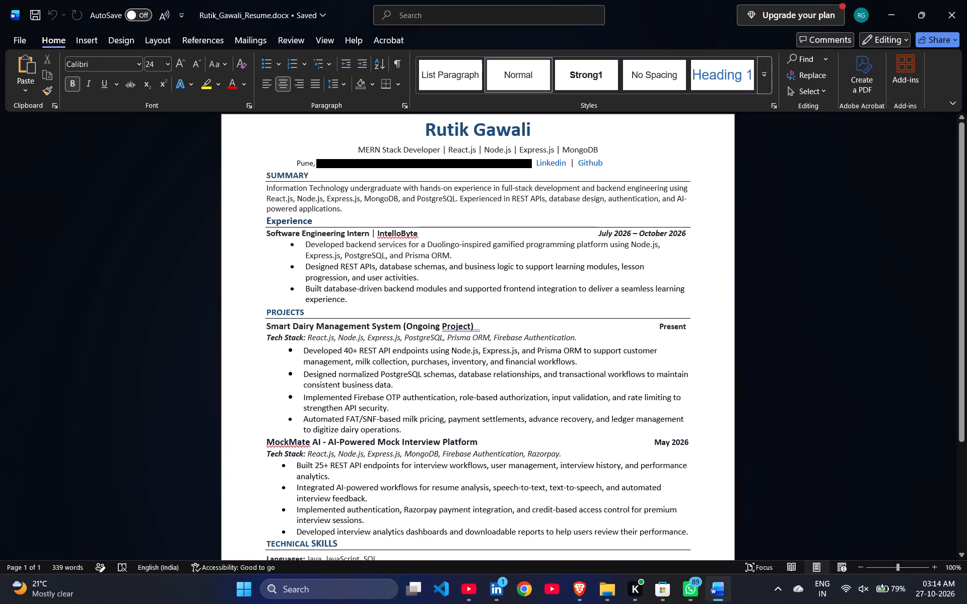
pyautogui.keyDown('ctrl'); pyautogui.scroll(-5, 458, 280); pyautogui.keyUp('ctrl')
pyautogui.keyDown('ctrl'); pyautogui.scroll(2, 437, 367); pyautogui.keyUp('ctrl')
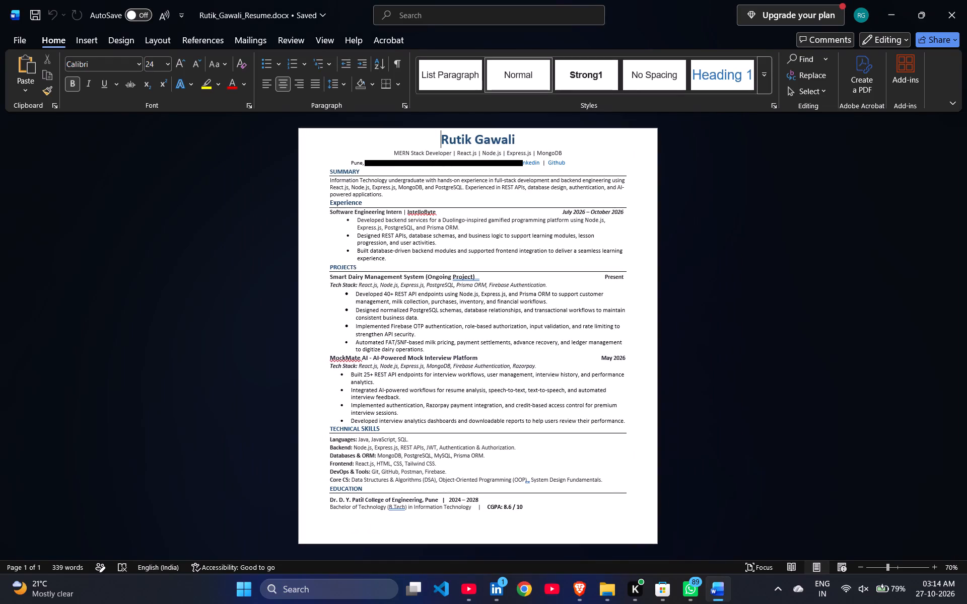
pyautogui.keyDown('ctrl'); pyautogui.scroll(3, 413, 209); pyautogui.keyUp('ctrl')
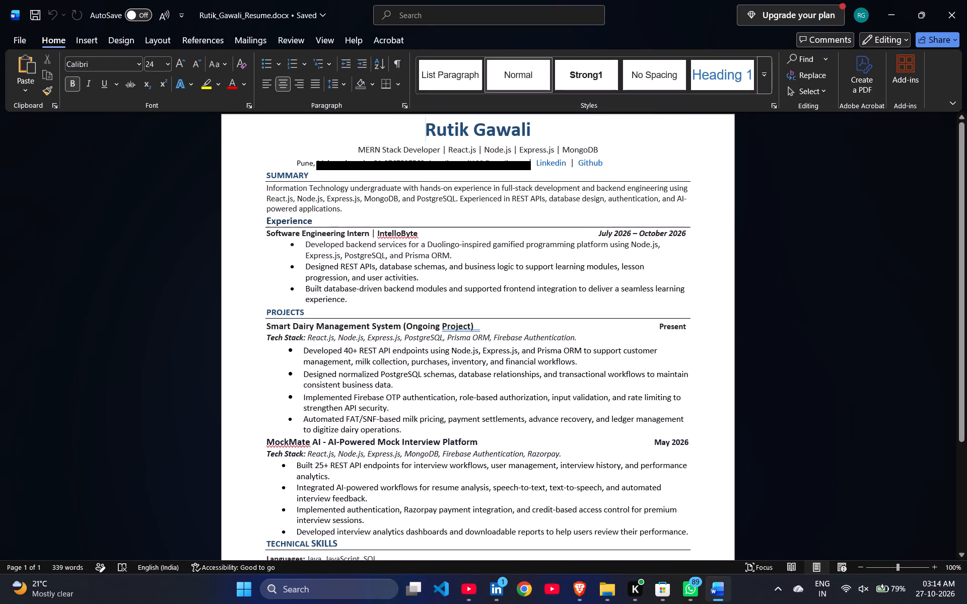
pyautogui.moveTo(265, 175); pyautogui.dragTo(314, 175)
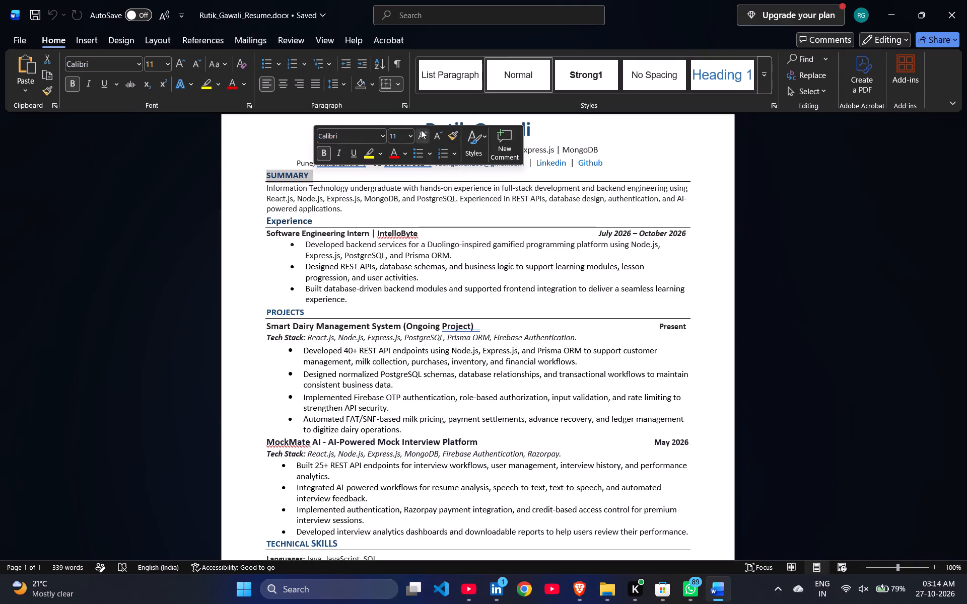
pyautogui.click(424, 130)
# Increase the PROJECTS heading's font size to 12, after checking the size of the Experience heading.
pyautogui.moveTo(313, 228); pyautogui.dragTo(307, 224)
pyautogui.moveTo(317, 219); pyautogui.dragTo(270, 224)
pyautogui.tripleClick(270, 224)
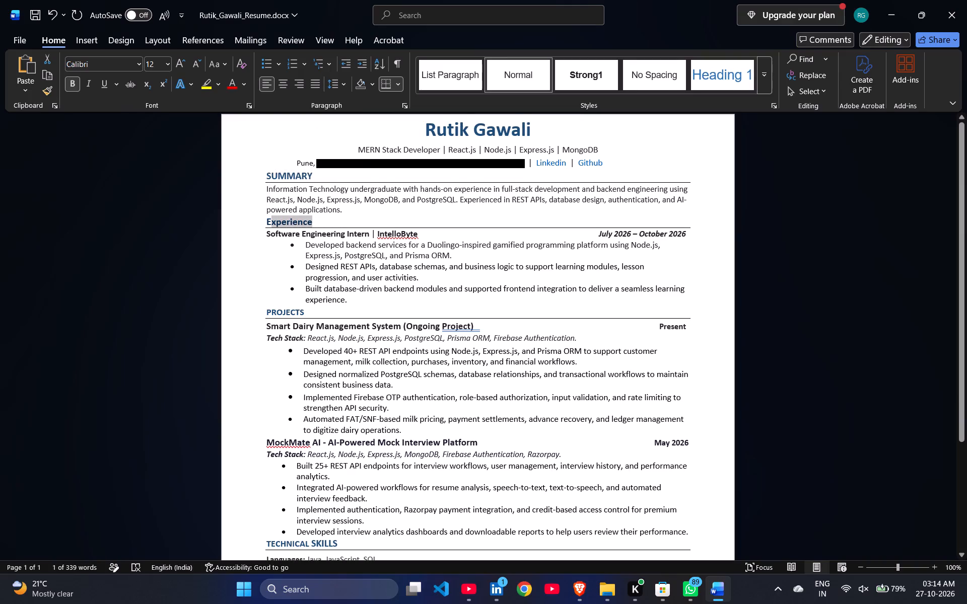
pyautogui.tripleClick(285, 317)
pyautogui.doubleClick(290, 312)
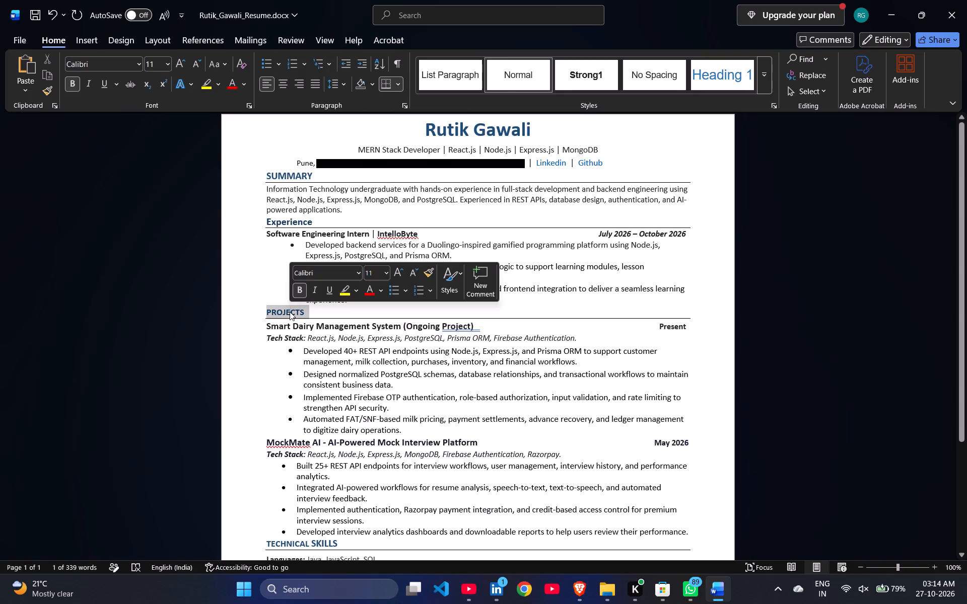
pyautogui.click(395, 268)
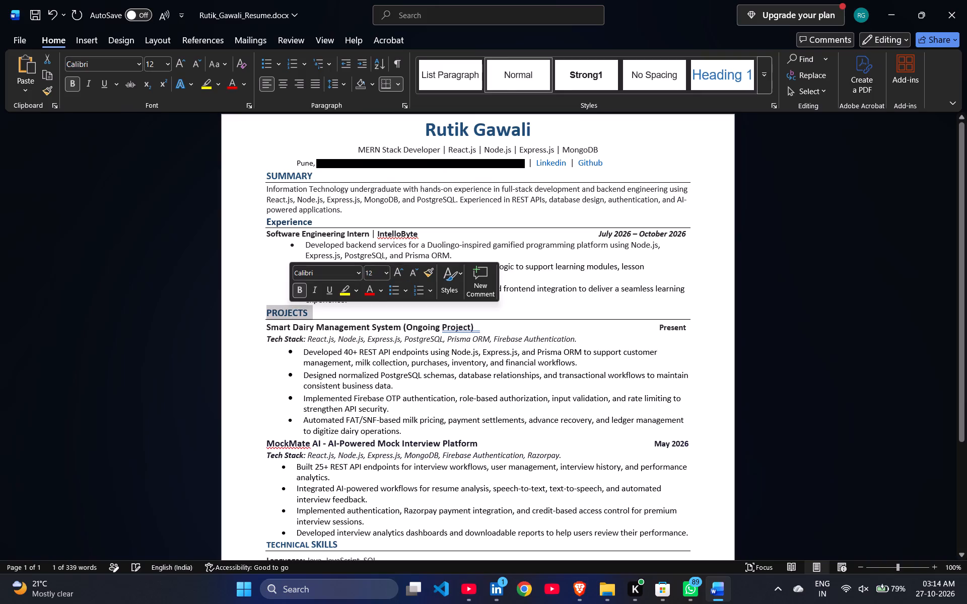
# Set the whole TECHNICAL SKILLS heading to font size 12.
pyautogui.scroll(-1, 287, 454)
pyautogui.tripleClick(290, 445)
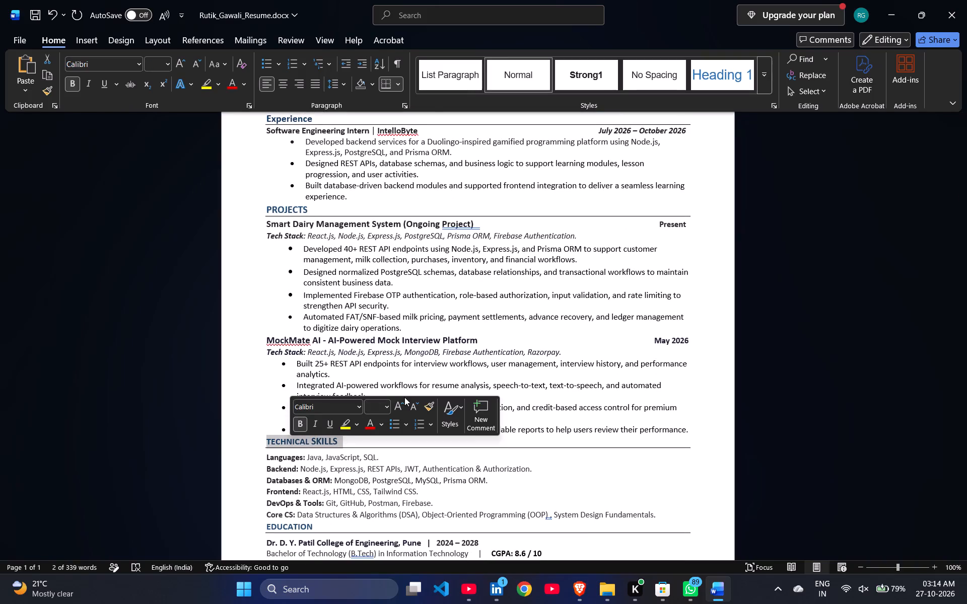
pyautogui.click(400, 402)
pyautogui.click(386, 406)
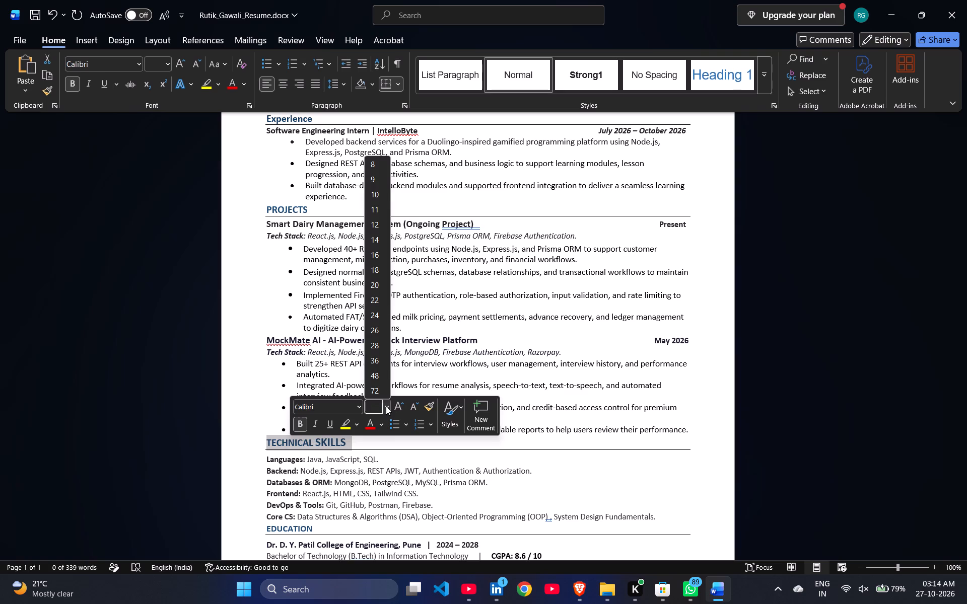
pyautogui.click(381, 219)
pyautogui.click(302, 454)
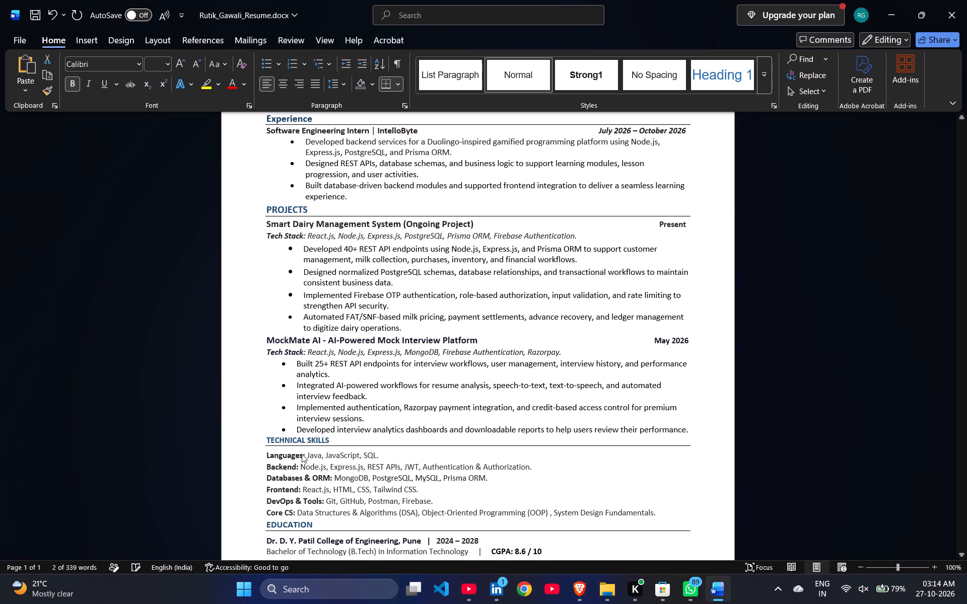
# Increase the EDUCATION heading's font size by one step to match the other section headings.
pyautogui.scroll(-2, 302, 454)
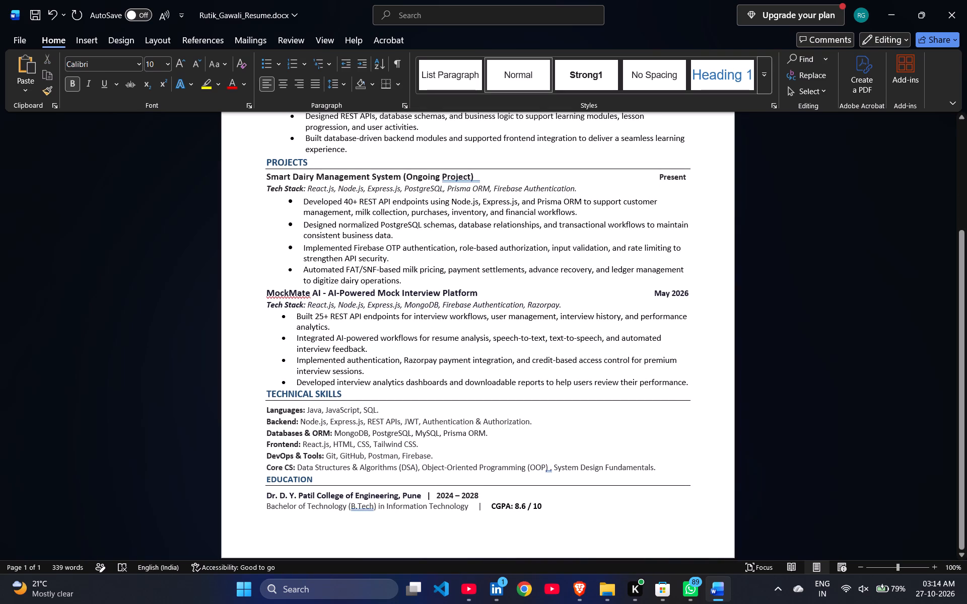
pyautogui.doubleClick(302, 479)
pyautogui.click(409, 435)
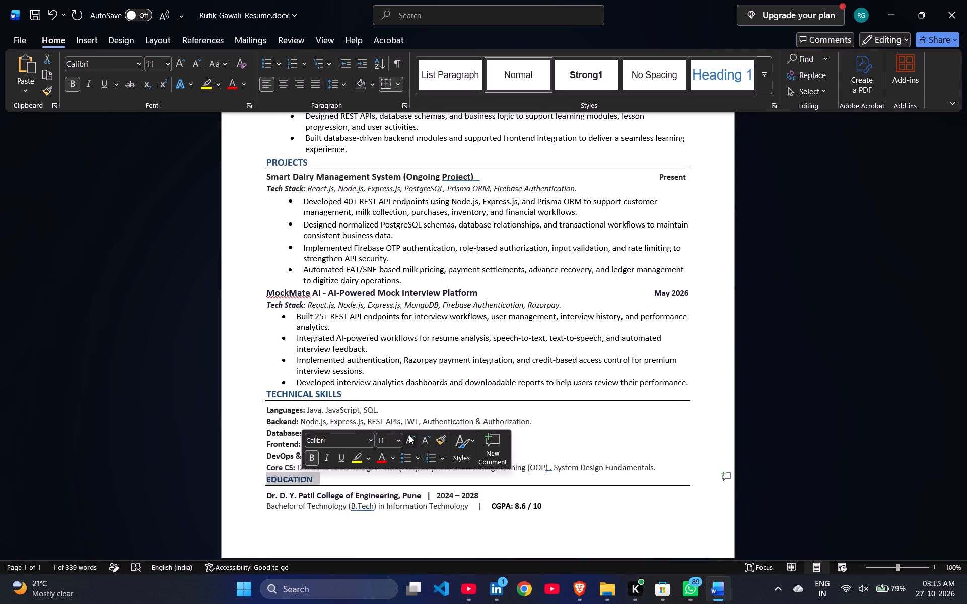
pyautogui.click(350, 509)
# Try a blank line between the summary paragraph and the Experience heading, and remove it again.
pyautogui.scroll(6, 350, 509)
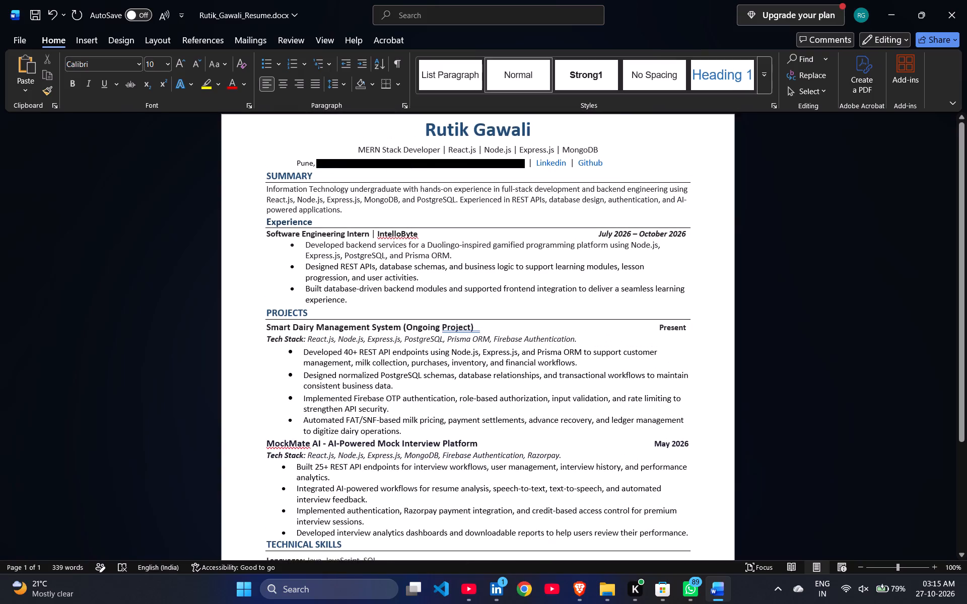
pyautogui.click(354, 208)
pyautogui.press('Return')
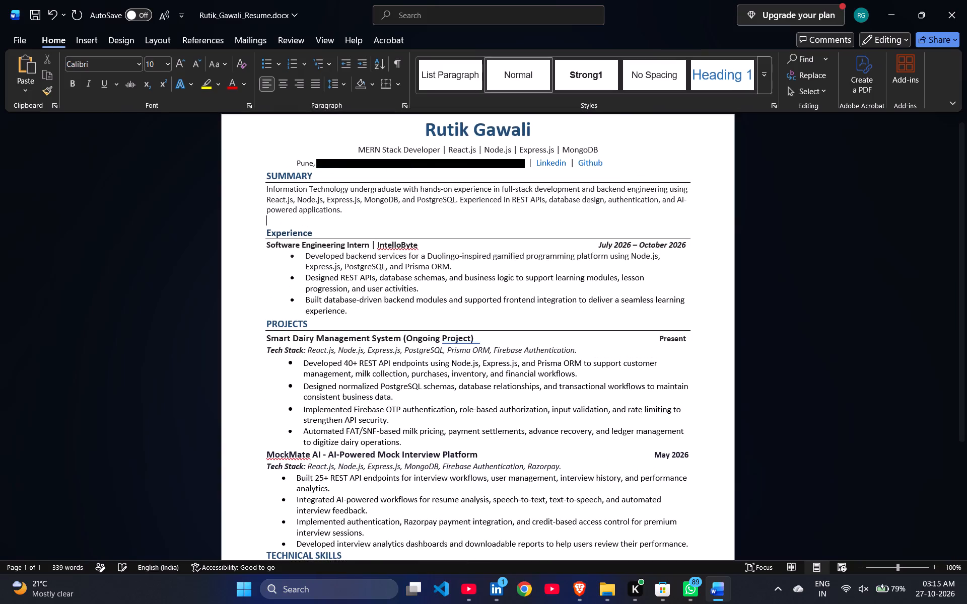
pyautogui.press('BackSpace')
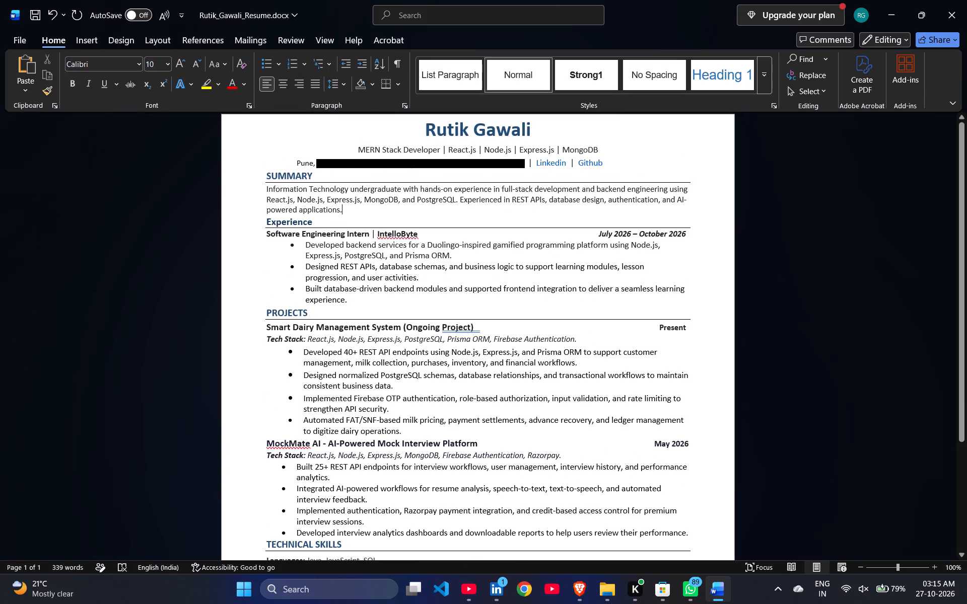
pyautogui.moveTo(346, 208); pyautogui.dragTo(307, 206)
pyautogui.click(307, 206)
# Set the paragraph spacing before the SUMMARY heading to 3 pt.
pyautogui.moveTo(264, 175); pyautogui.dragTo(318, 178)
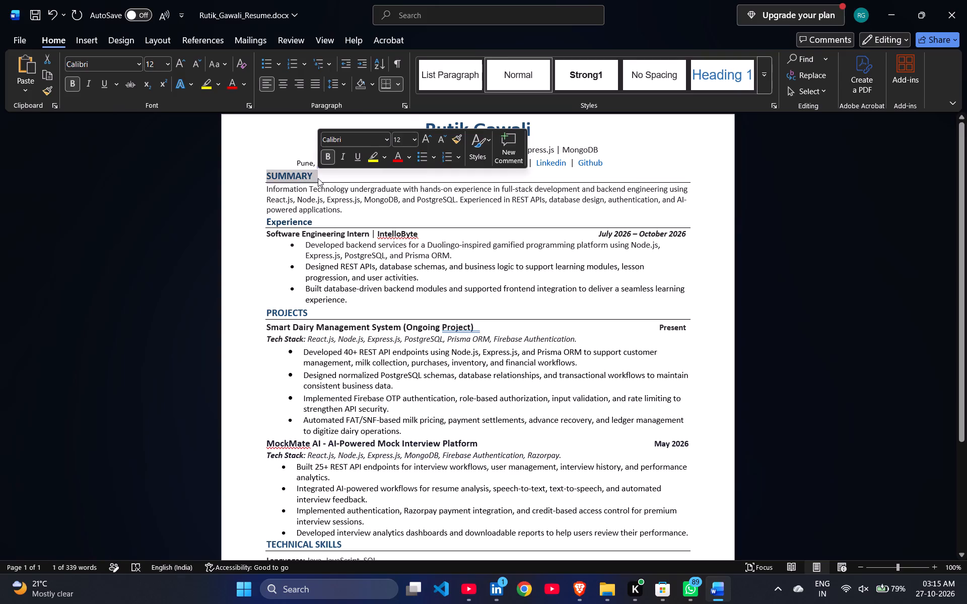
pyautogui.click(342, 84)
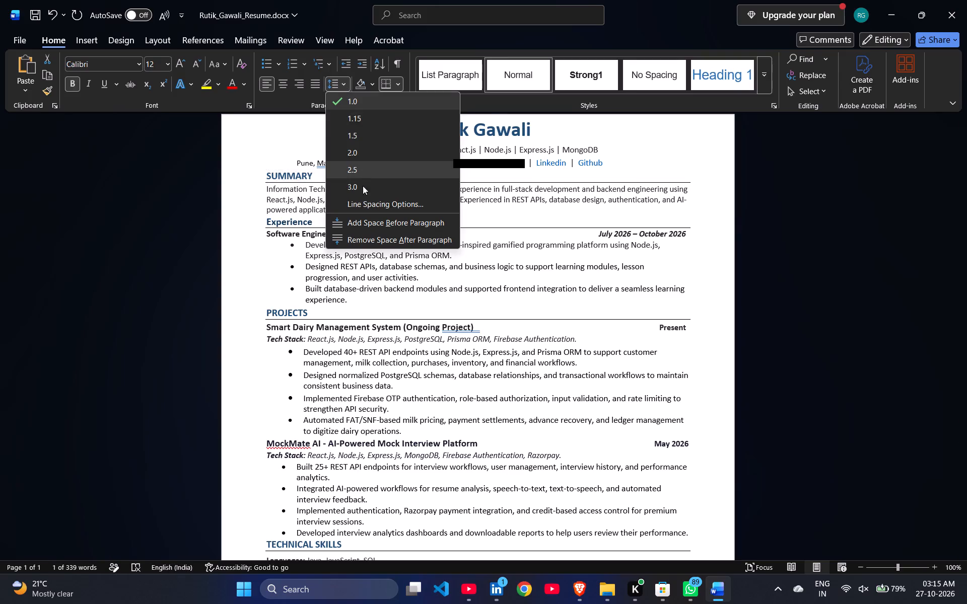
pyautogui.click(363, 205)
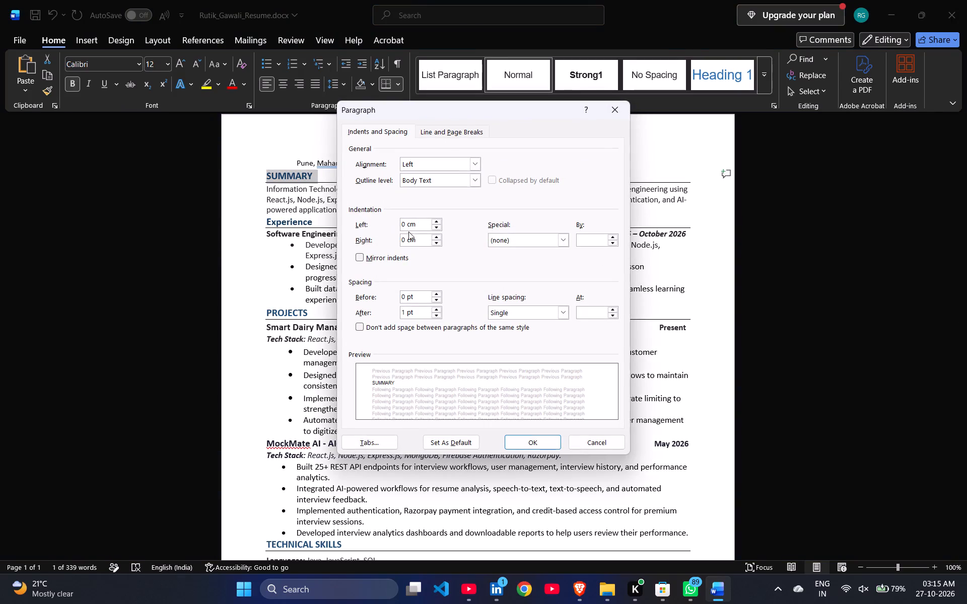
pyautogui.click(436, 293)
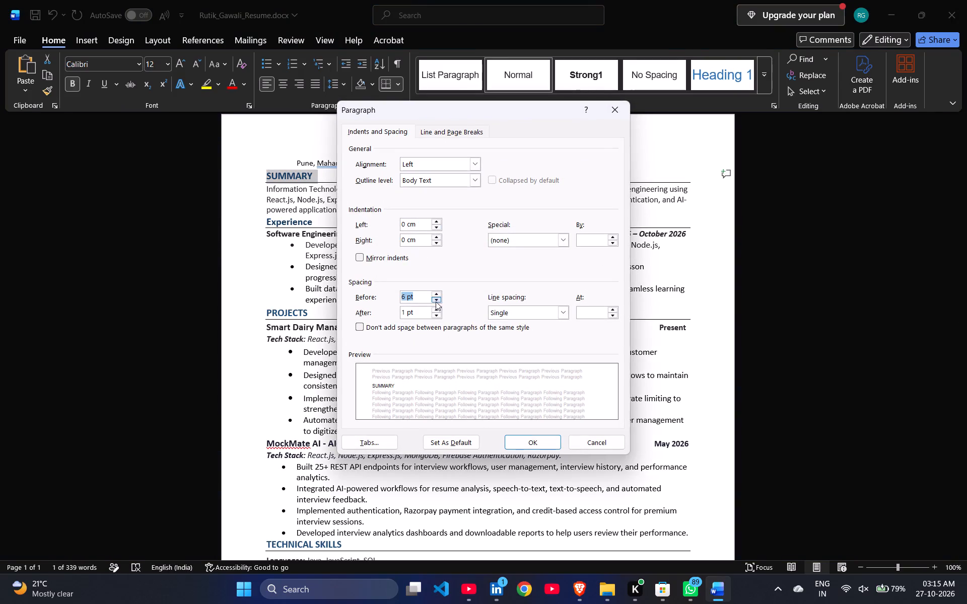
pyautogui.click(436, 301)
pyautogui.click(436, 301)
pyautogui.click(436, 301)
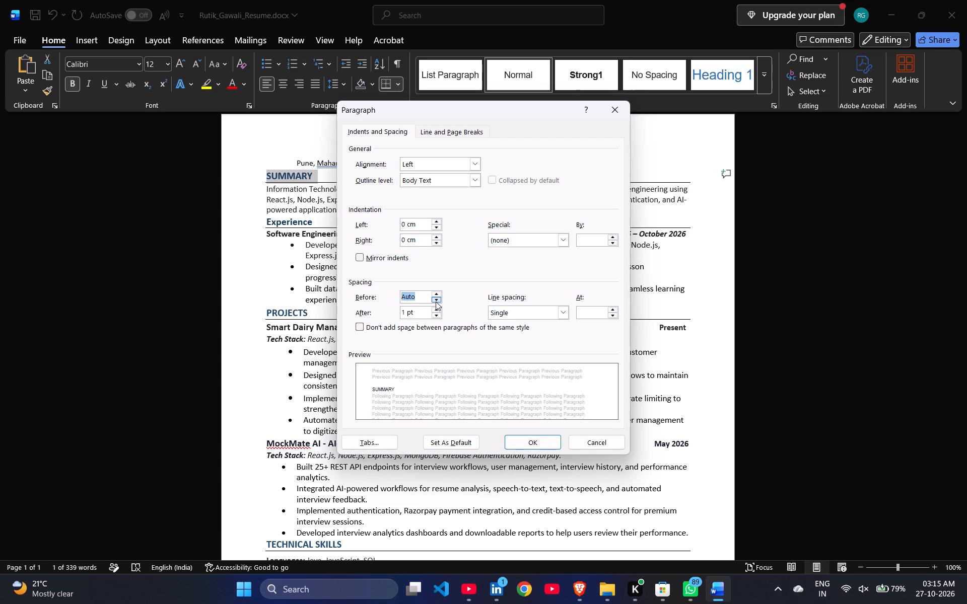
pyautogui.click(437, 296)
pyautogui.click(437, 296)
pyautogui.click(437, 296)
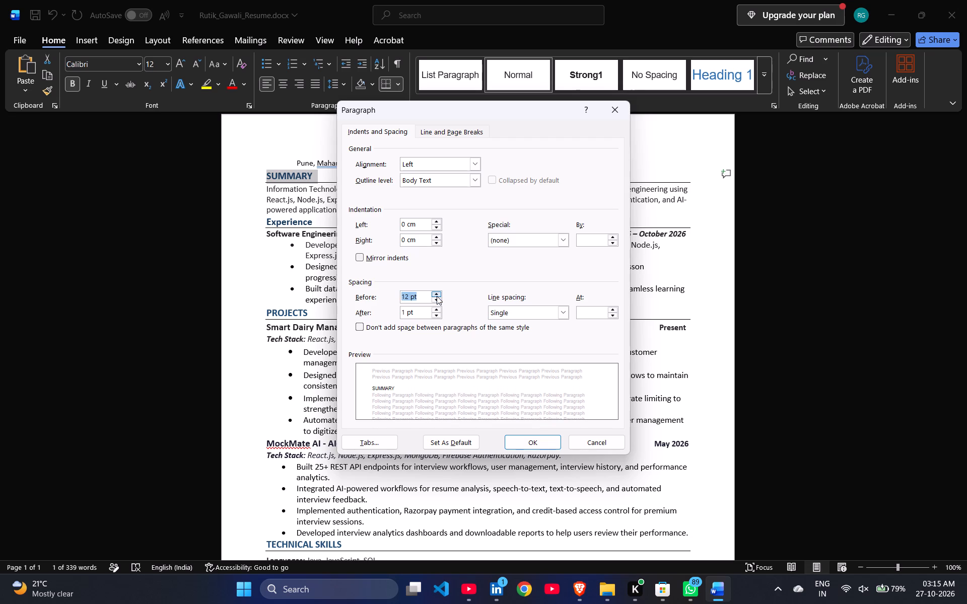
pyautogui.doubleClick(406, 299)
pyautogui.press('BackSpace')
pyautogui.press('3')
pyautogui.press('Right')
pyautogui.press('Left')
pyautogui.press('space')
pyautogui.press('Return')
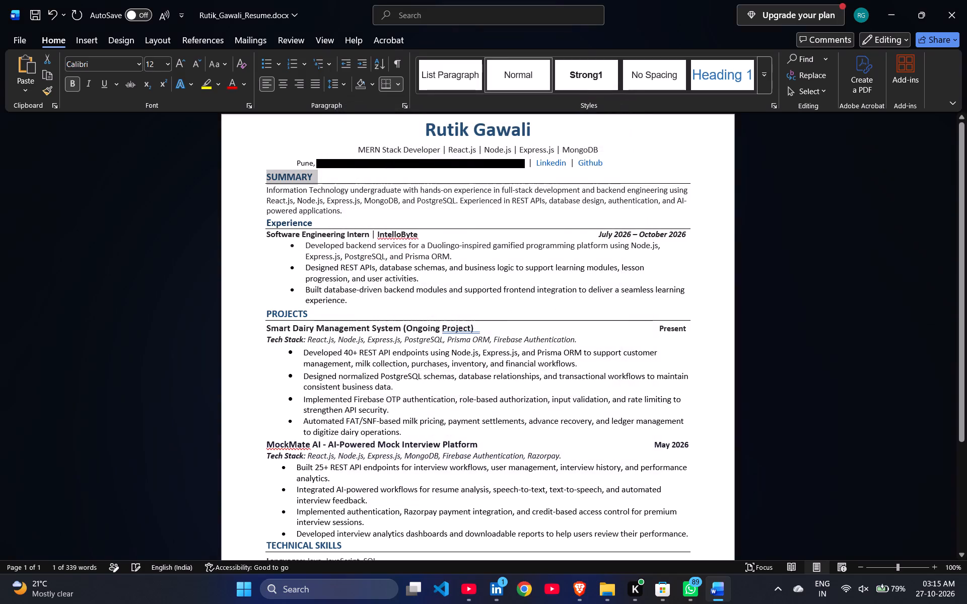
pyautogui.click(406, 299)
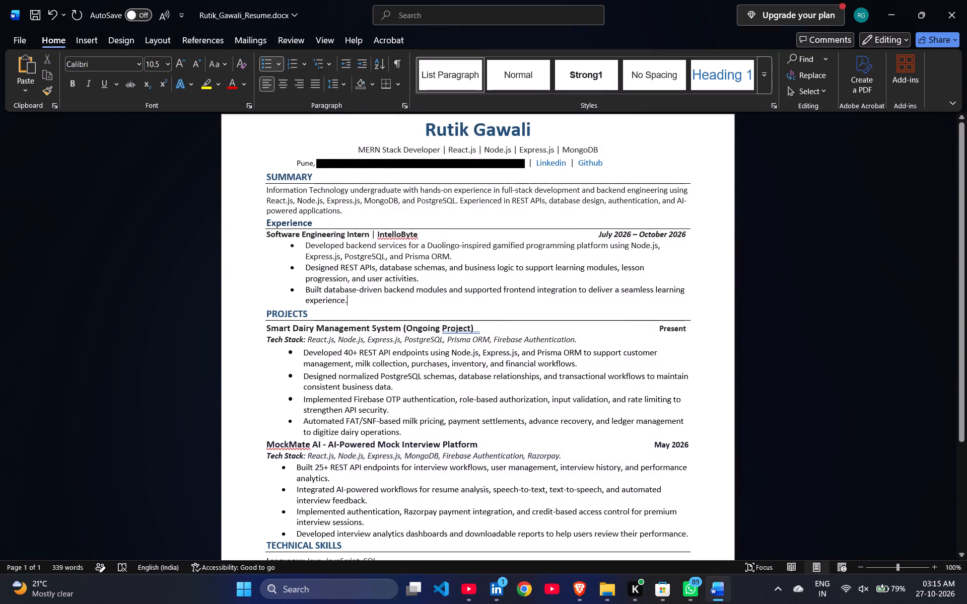
# Set the paragraph spacing before the Experience heading to 6 pt.
pyautogui.moveTo(264, 221); pyautogui.dragTo(308, 222)
pyautogui.moveTo(308, 222); pyautogui.dragTo(322, 223)
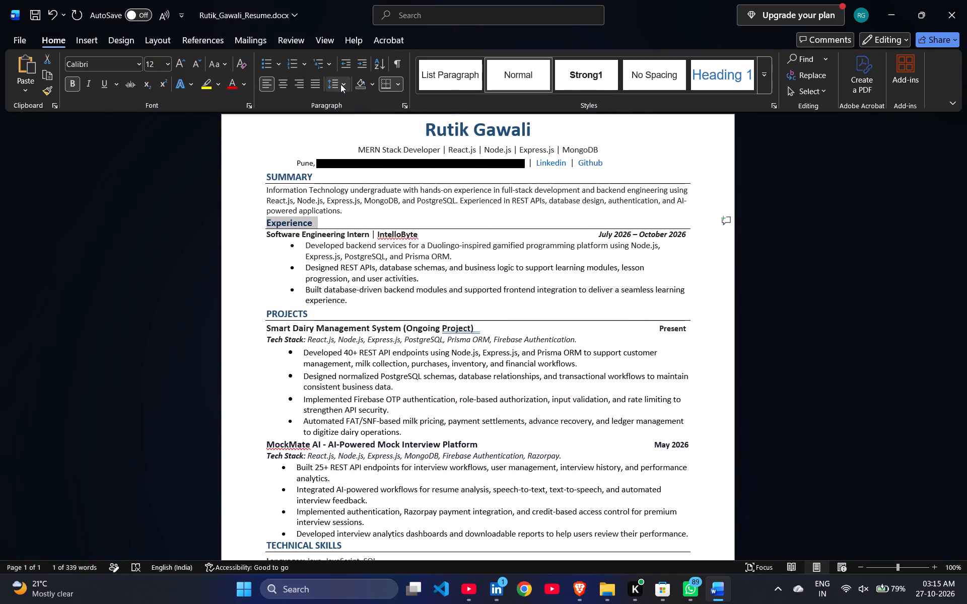
pyautogui.click(340, 84)
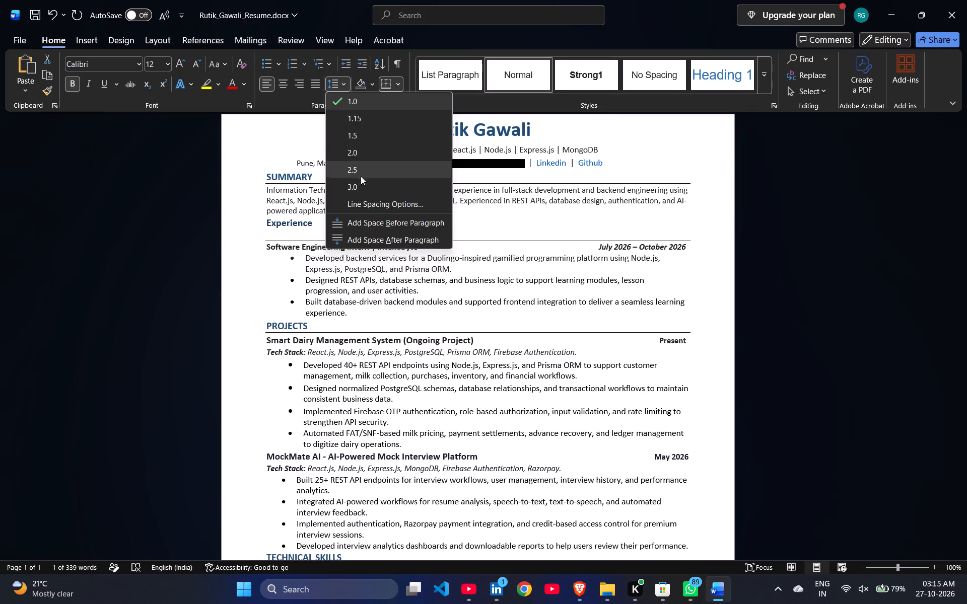
pyautogui.click(366, 203)
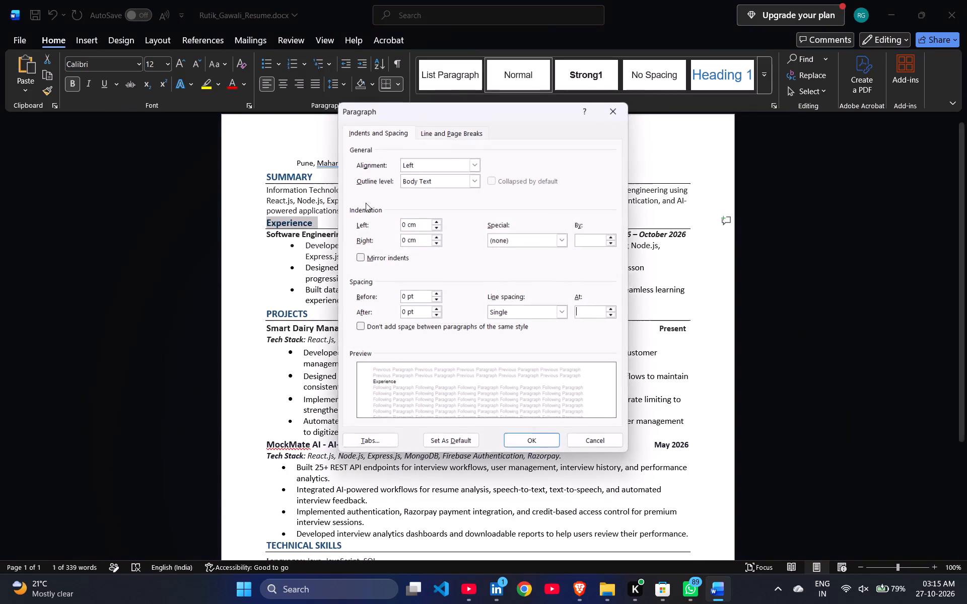
pyautogui.click(434, 294)
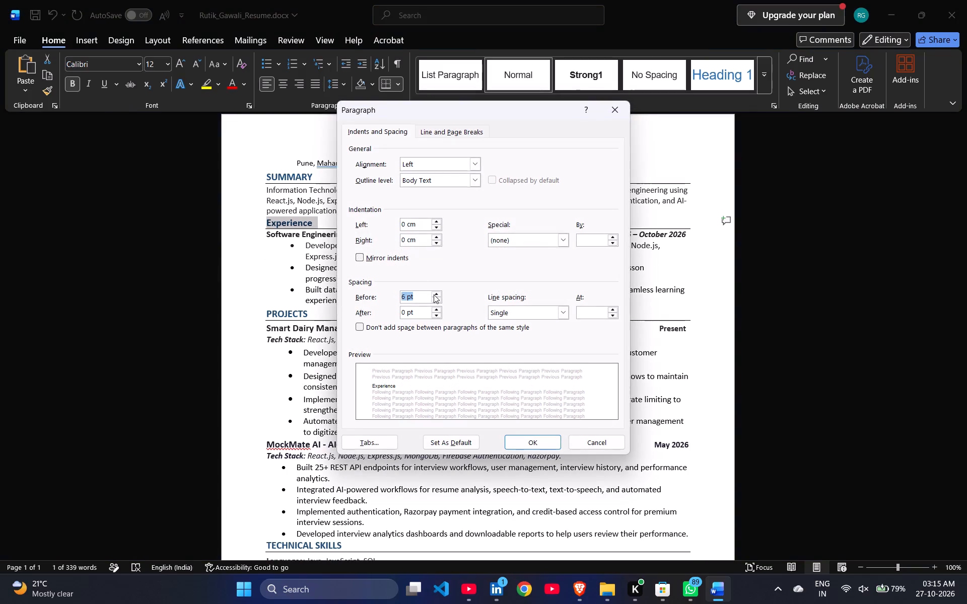
pyautogui.click(521, 439)
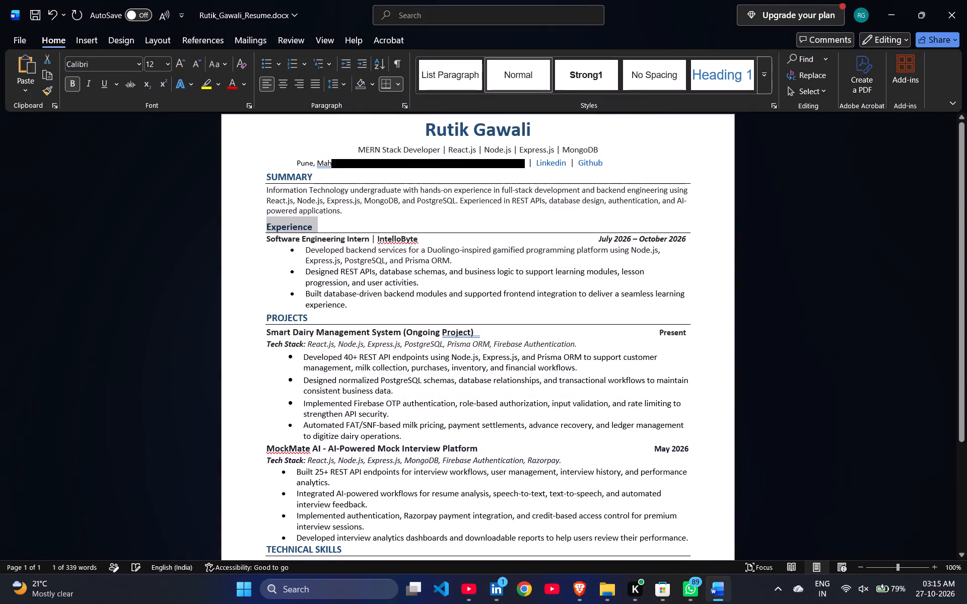
pyautogui.click(381, 323)
pyautogui.click(325, 307)
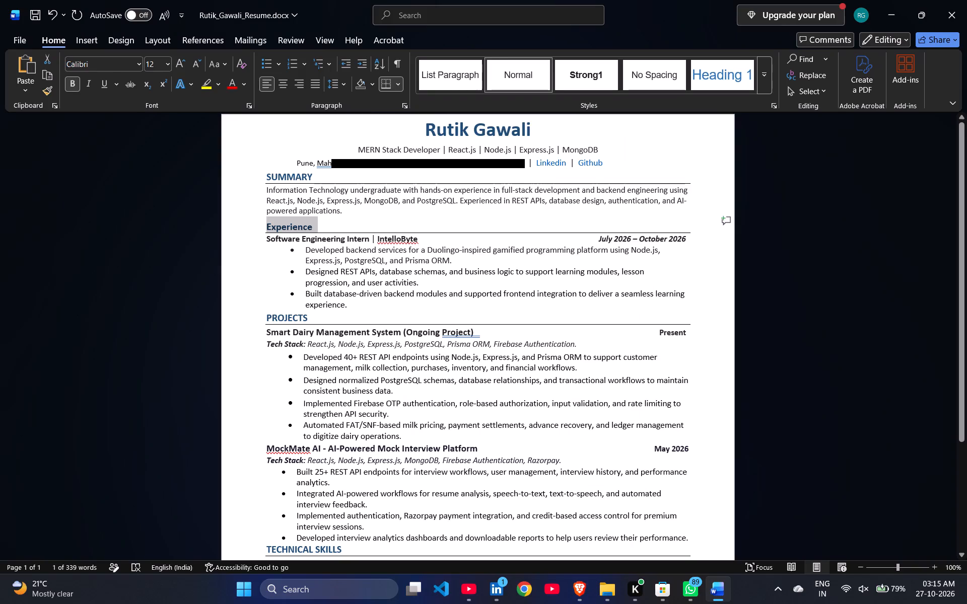
# Set the paragraph spacing before the SUMMARY heading to 6 pt, matching the Experience heading.
pyautogui.moveTo(263, 177); pyautogui.dragTo(313, 181)
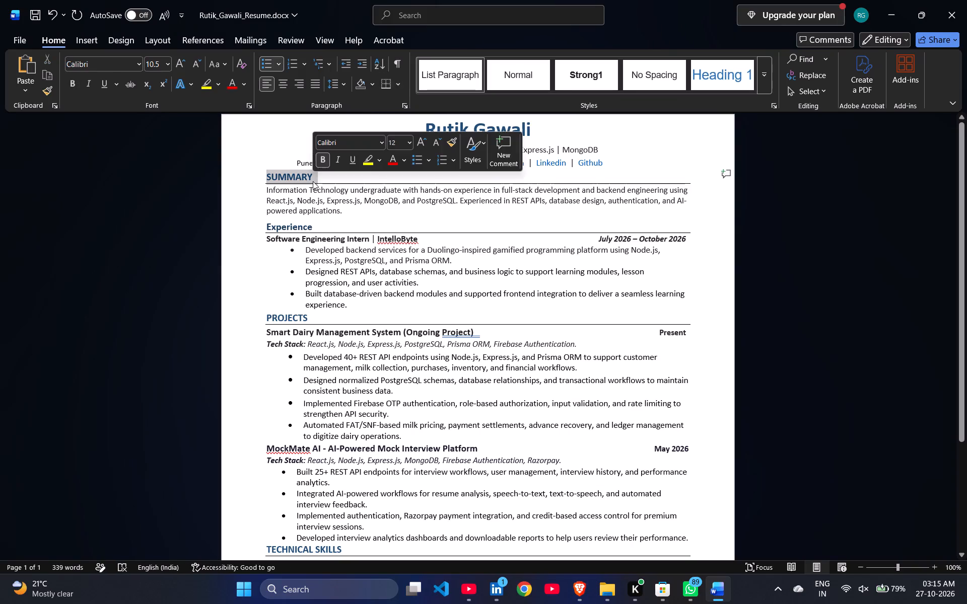
pyautogui.click(334, 82)
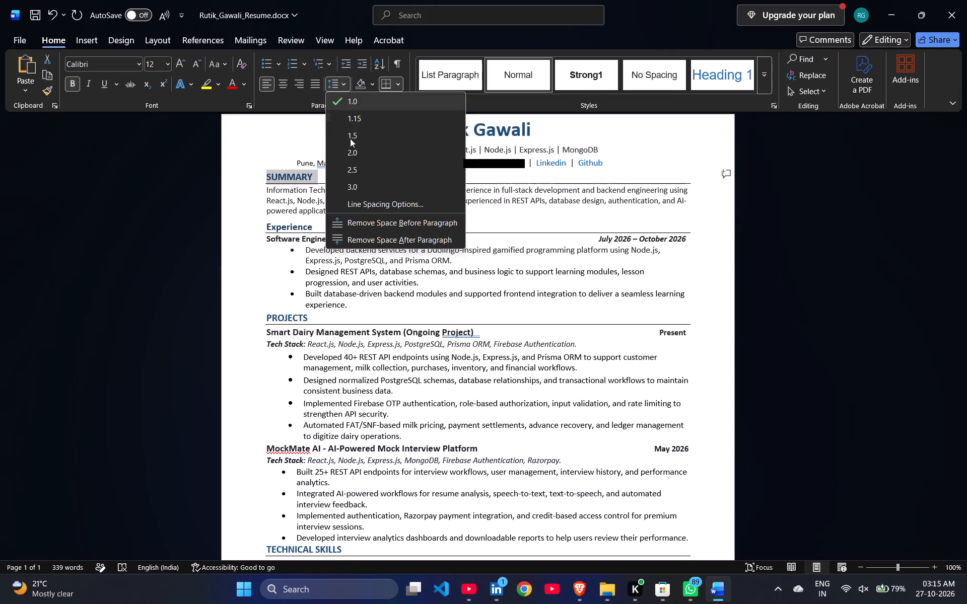
pyautogui.click(356, 208)
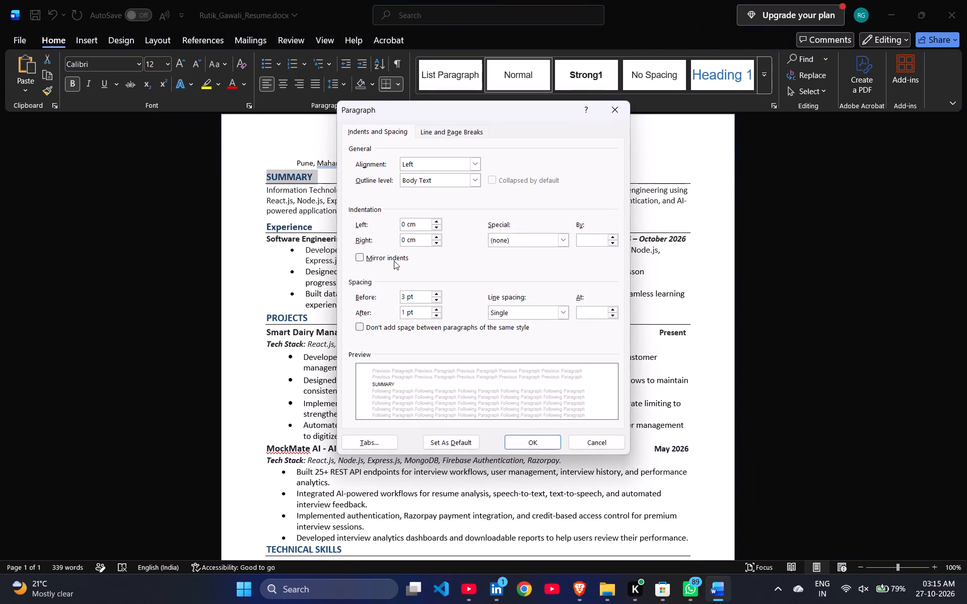
pyautogui.click(436, 297)
pyautogui.doubleClick(436, 288)
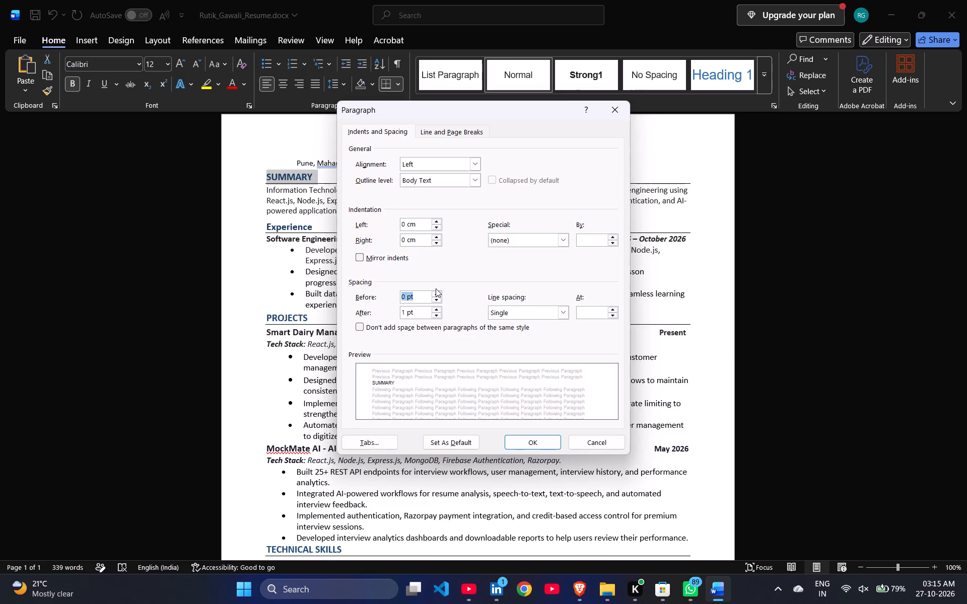
pyautogui.click(437, 292)
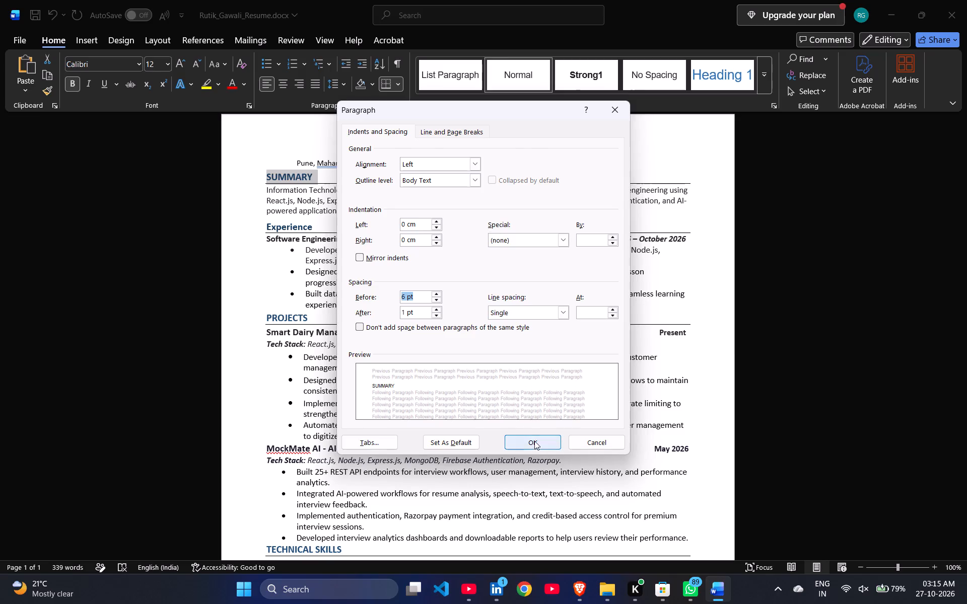
pyautogui.click(534, 441)
pyautogui.click(380, 288)
pyautogui.scroll(-1, 380, 288)
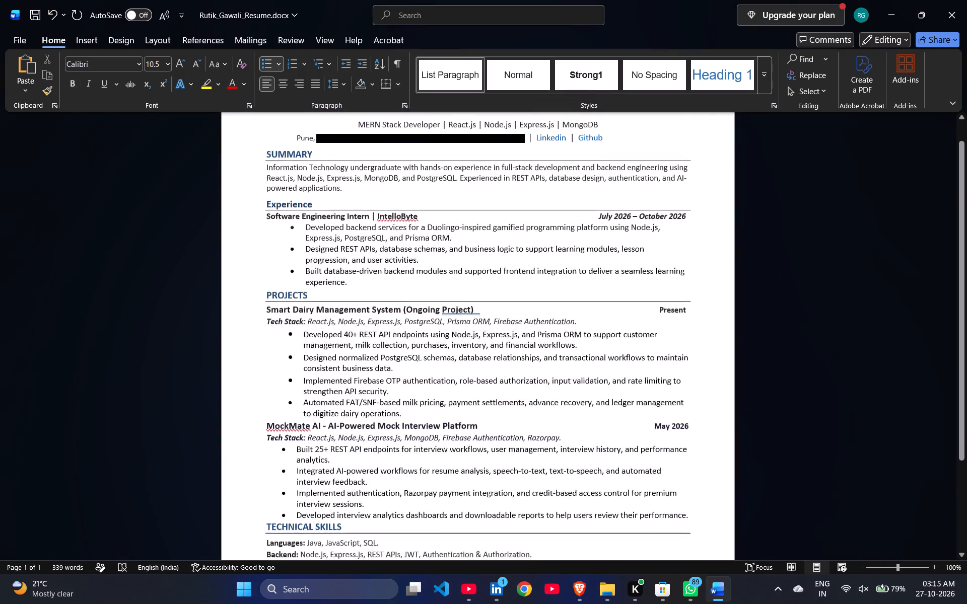
# Set the paragraph spacing before the PROJECTS heading to 6 pt.
pyautogui.moveTo(262, 292); pyautogui.dragTo(312, 304)
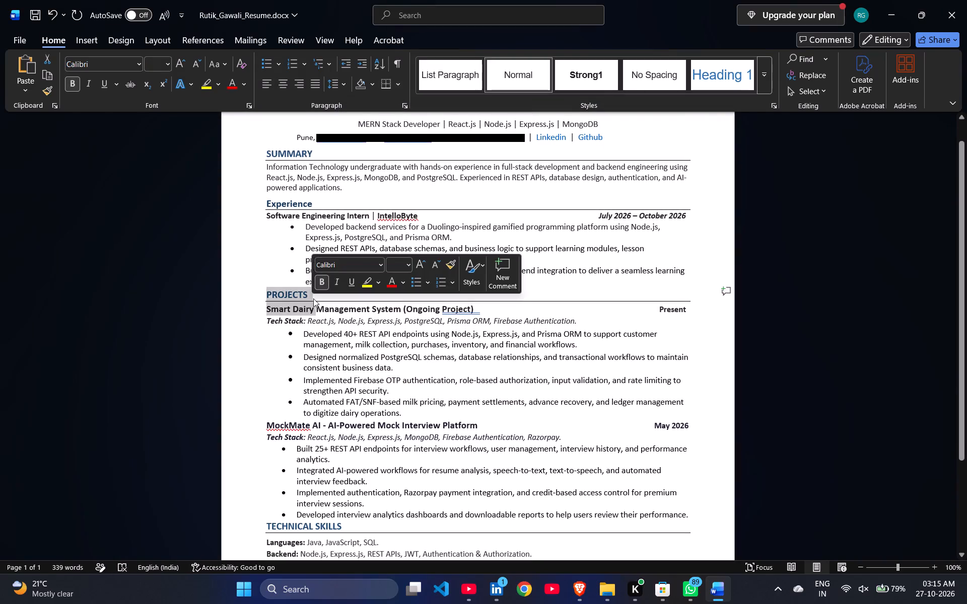
pyautogui.click(313, 297)
pyautogui.moveTo(263, 291); pyautogui.dragTo(311, 298)
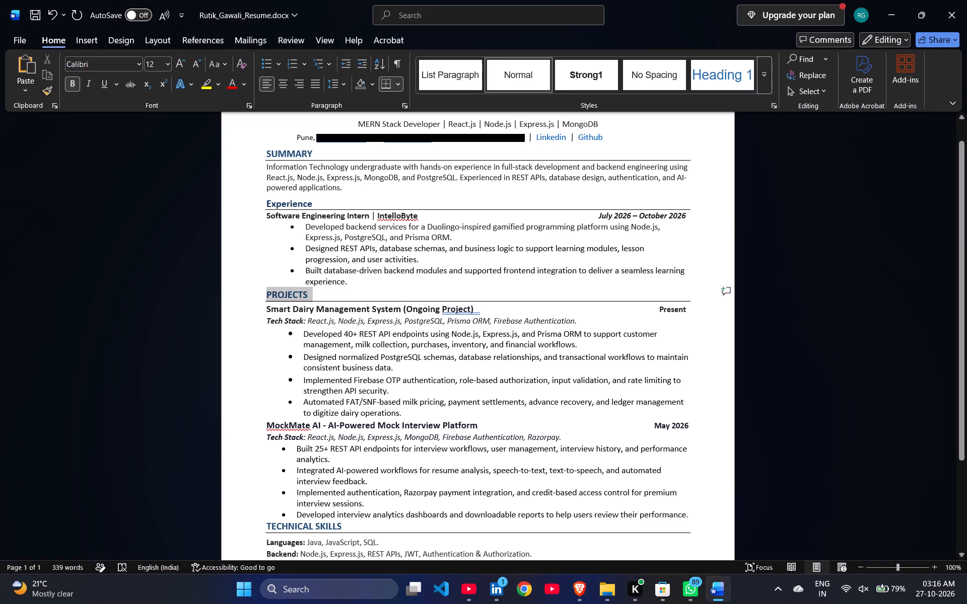
pyautogui.moveTo(311, 298); pyautogui.dragTo(311, 299)
pyautogui.click(333, 91)
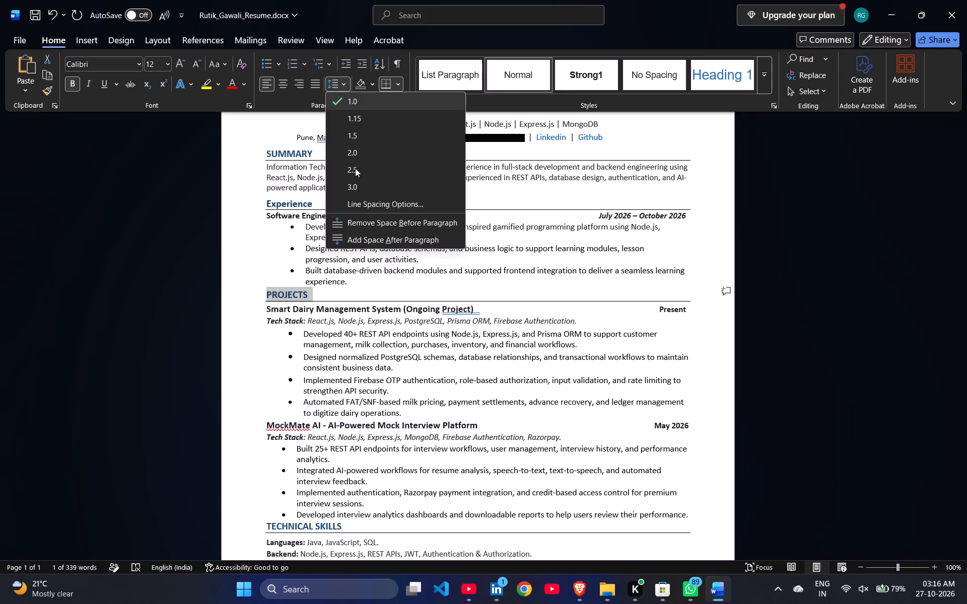
pyautogui.click(368, 205)
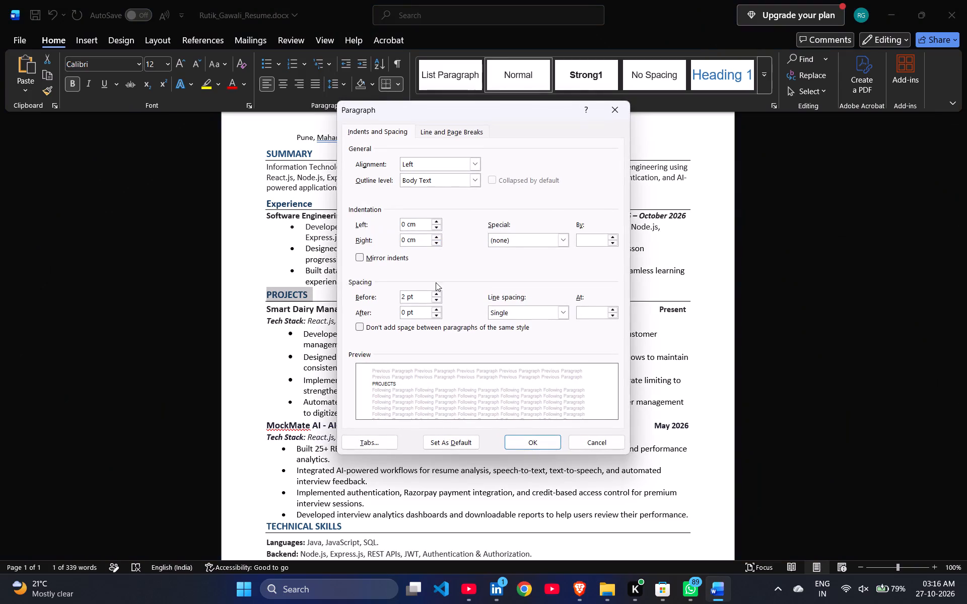
pyautogui.click(436, 295)
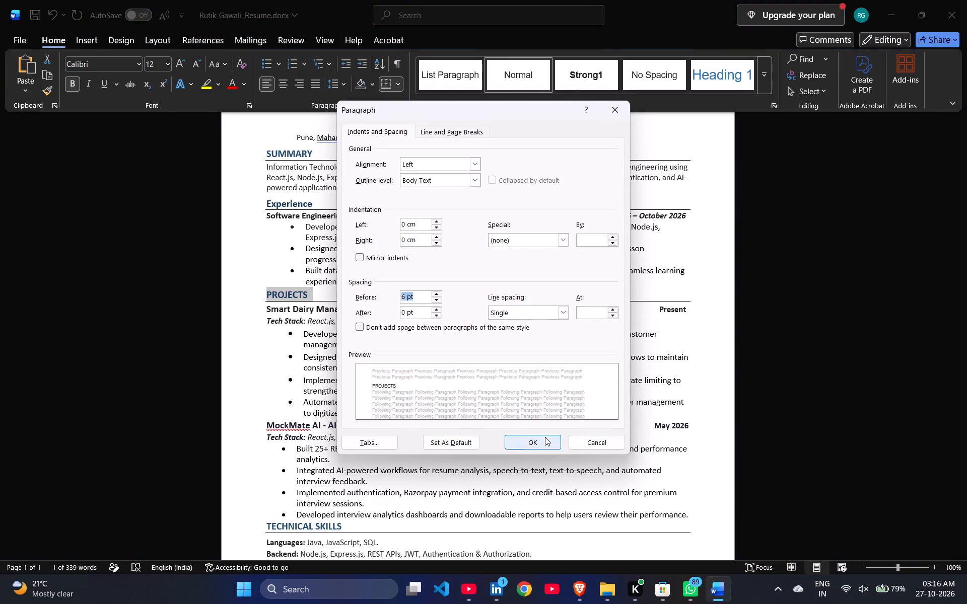
pyautogui.click(545, 437)
pyautogui.click(381, 362)
# Set the paragraph spacing before the TECHNICAL SKILLS heading to 6 pt.
pyautogui.scroll(-1, 381, 362)
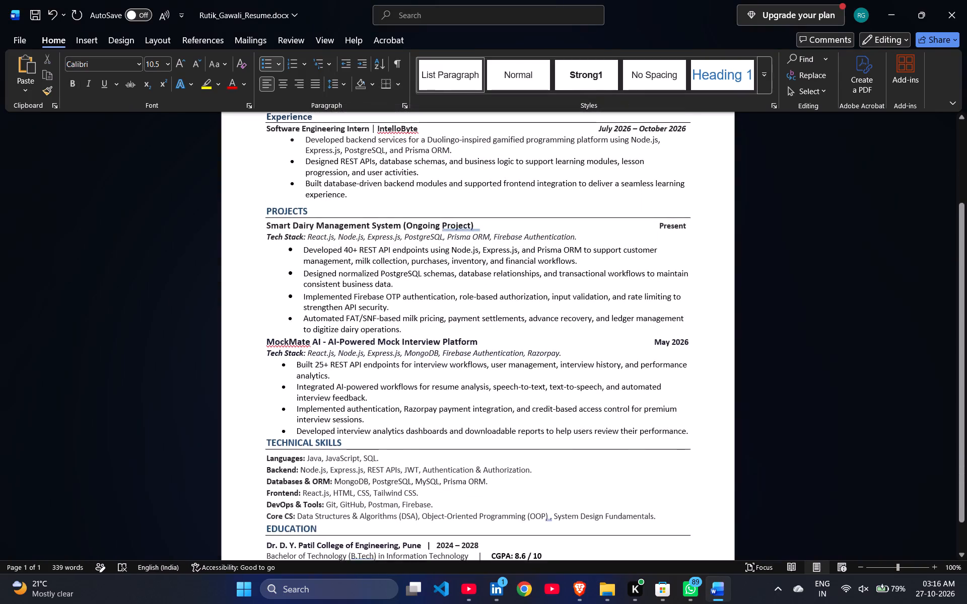
pyautogui.moveTo(266, 438); pyautogui.dragTo(341, 446)
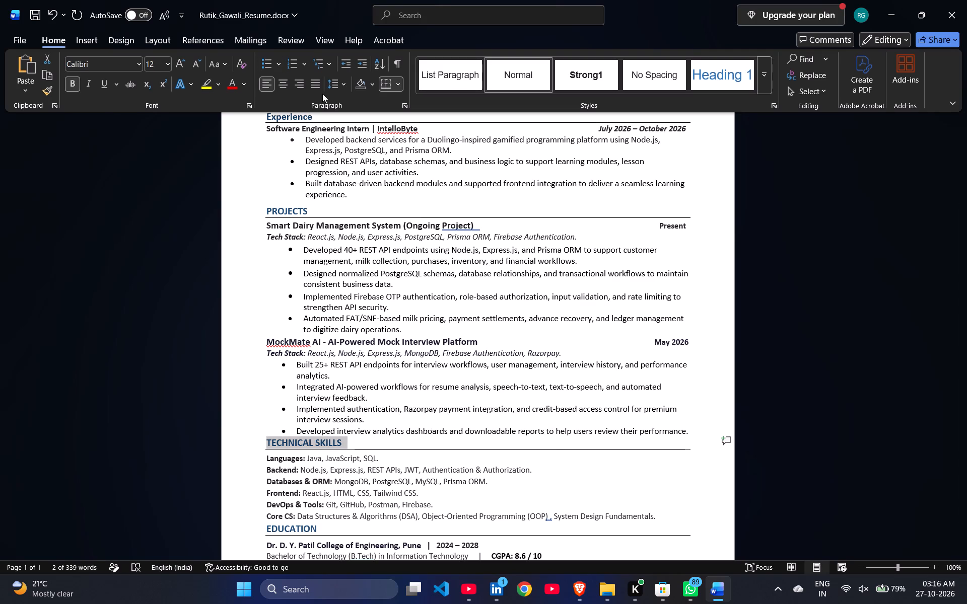
pyautogui.click(332, 85)
pyautogui.click(380, 200)
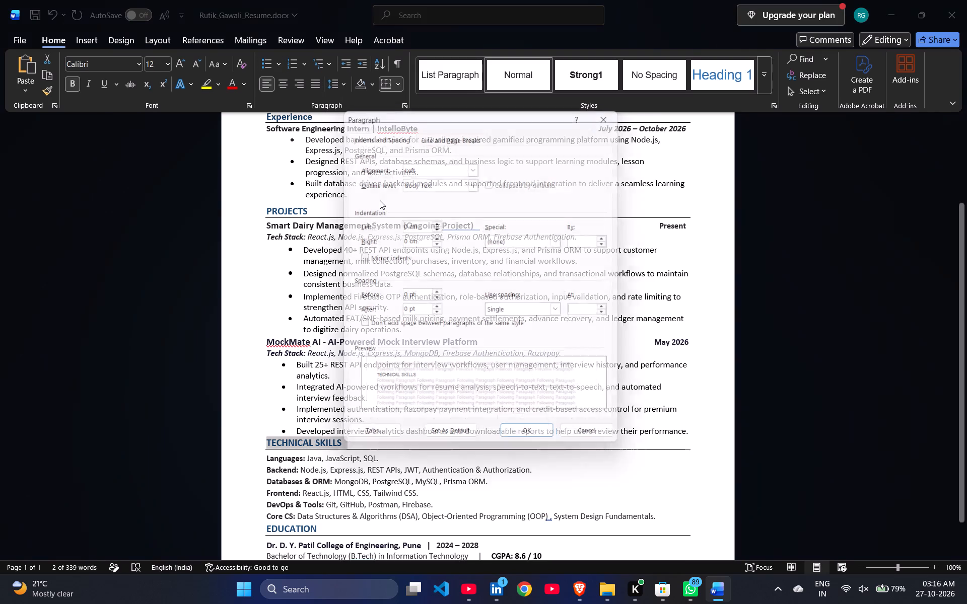
pyautogui.click(436, 295)
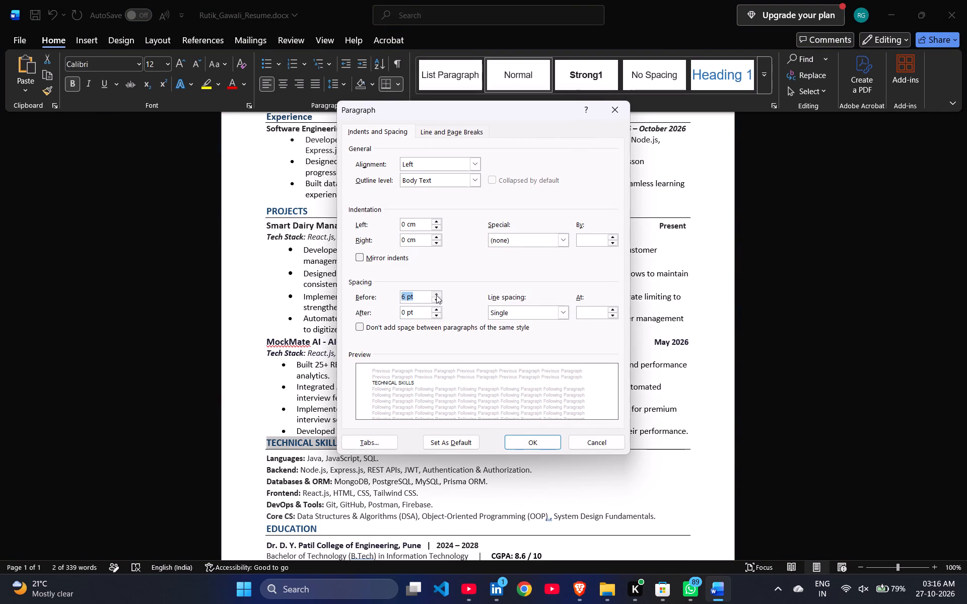
pyautogui.click(524, 442)
pyautogui.click(434, 464)
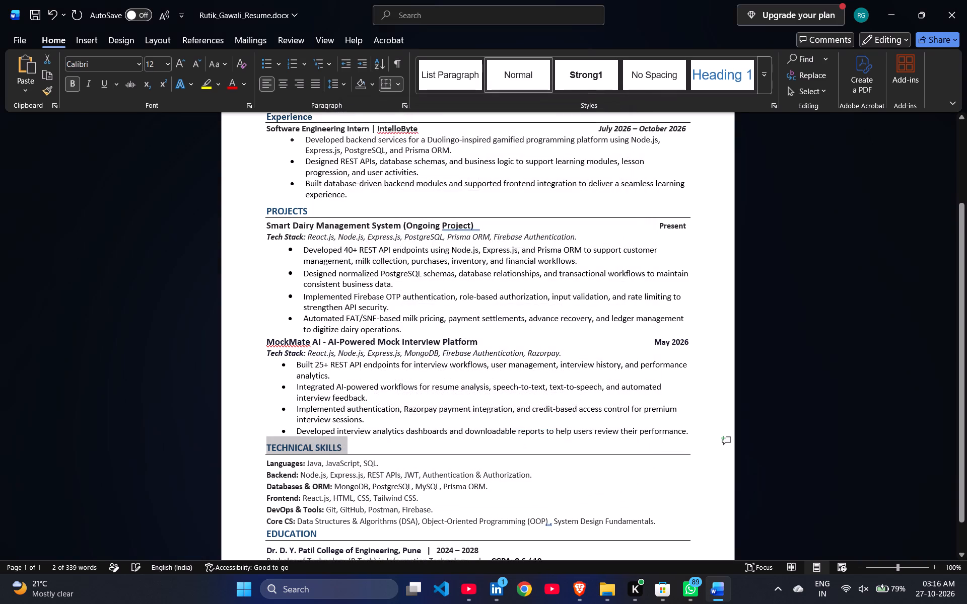
# Set the paragraph spacing before the EDUCATION heading to 6 pt.
pyautogui.scroll(-2, 434, 464)
pyautogui.moveTo(266, 495); pyautogui.dragTo(270, 495)
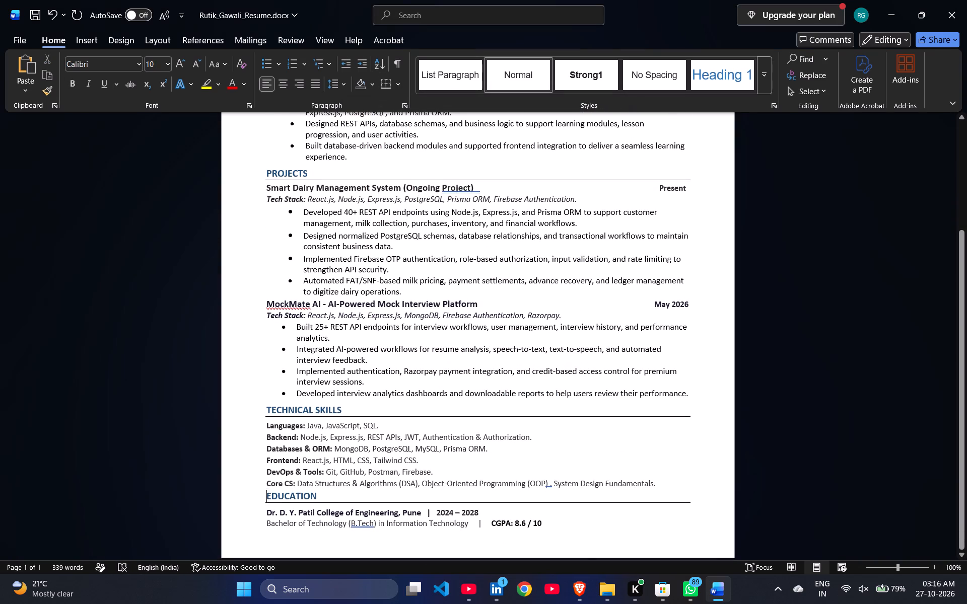
pyautogui.moveTo(270, 495); pyautogui.dragTo(325, 500)
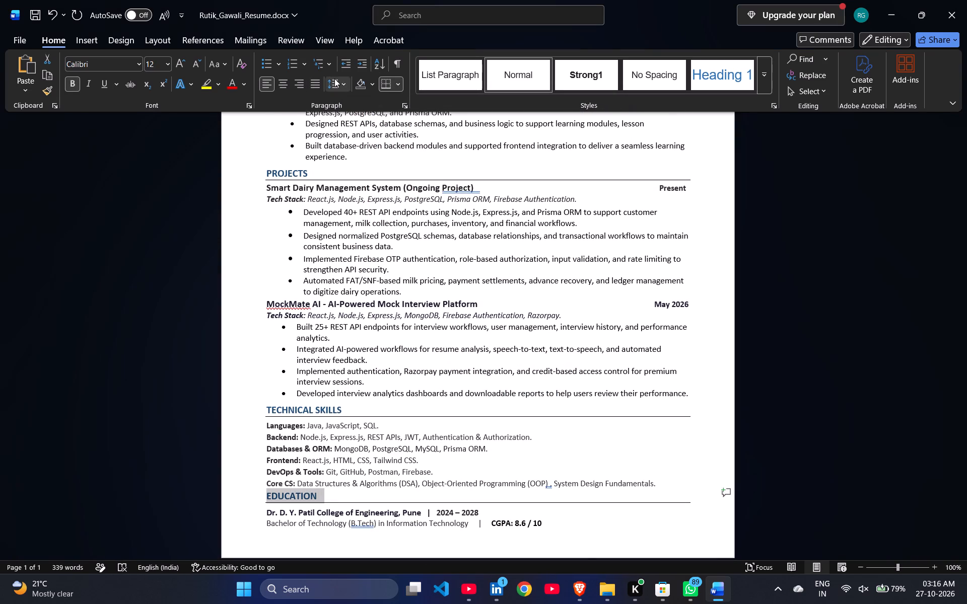
pyautogui.click(334, 79)
pyautogui.click(371, 200)
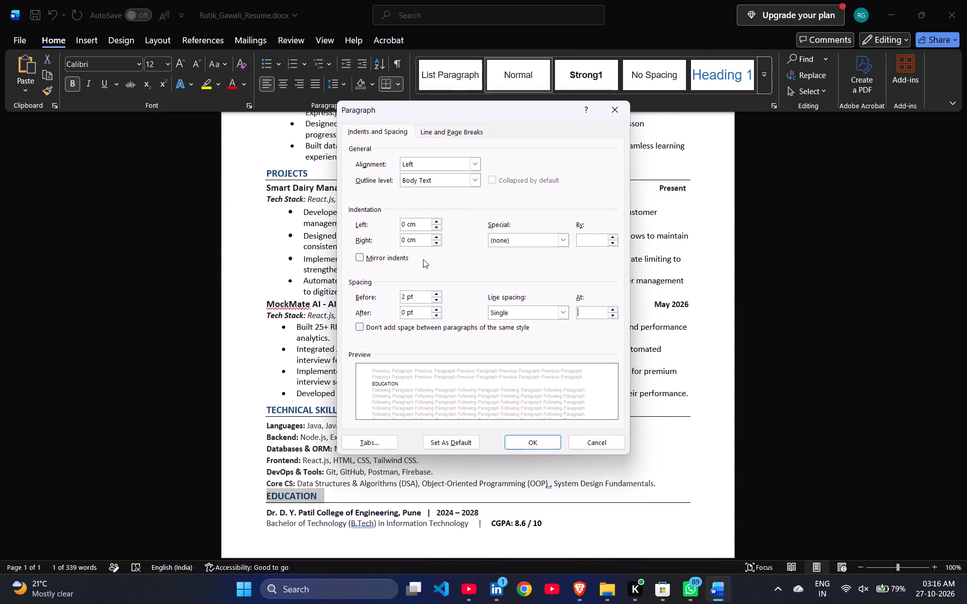
pyautogui.click(436, 291)
pyautogui.click(525, 436)
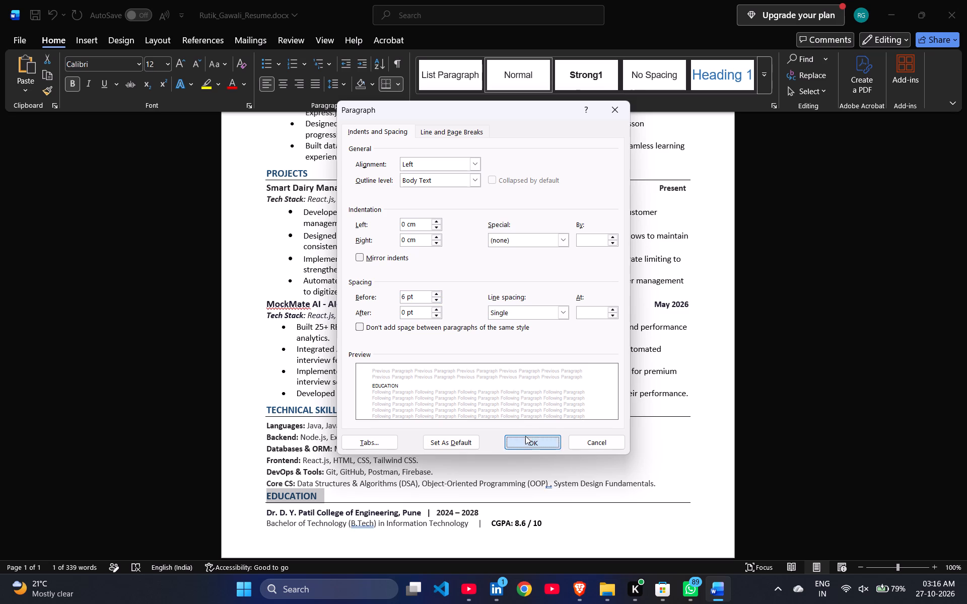
pyautogui.click(445, 499)
# Set the paragraph spacing before the MockMate AI project title line to 6 pt.
pyautogui.scroll(1, 445, 499)
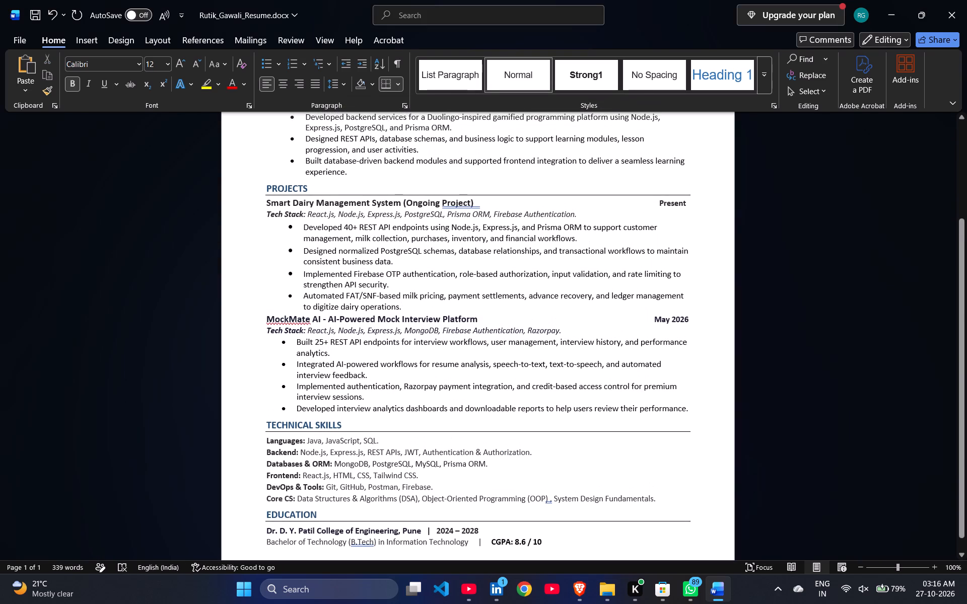
pyautogui.moveTo(263, 319); pyautogui.dragTo(302, 321)
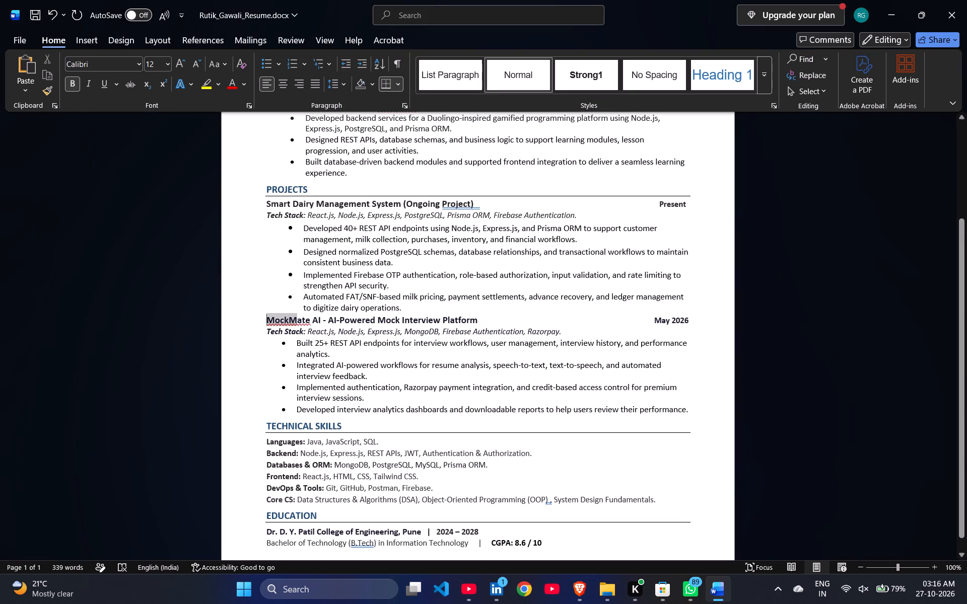
pyautogui.moveTo(302, 321); pyautogui.dragTo(509, 322)
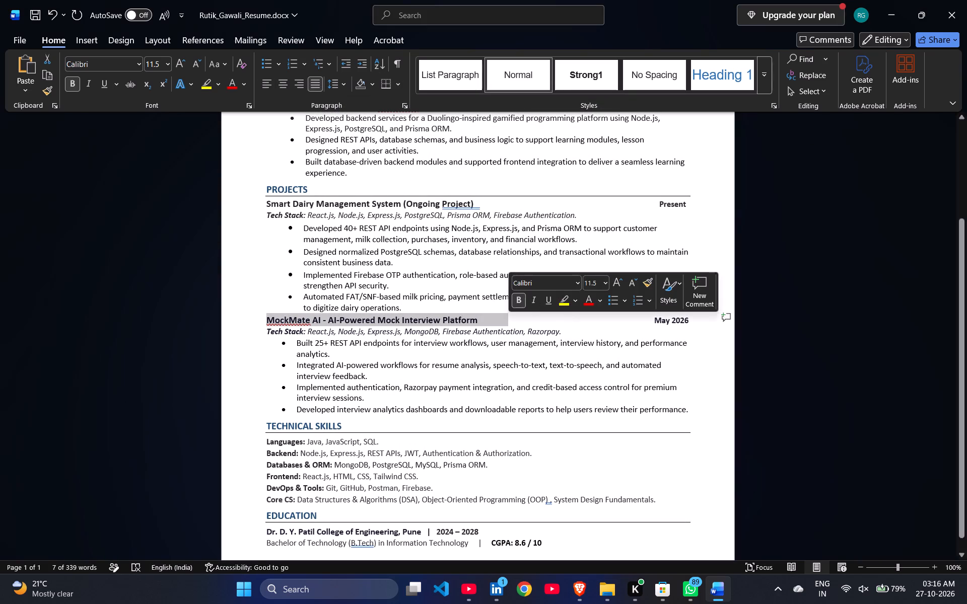
pyautogui.click(337, 79)
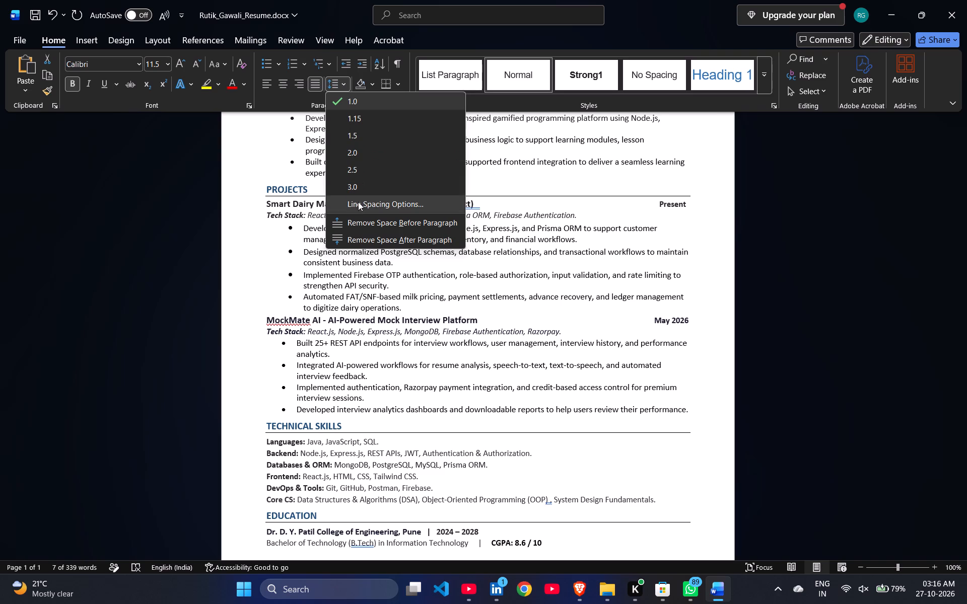
pyautogui.click(357, 203)
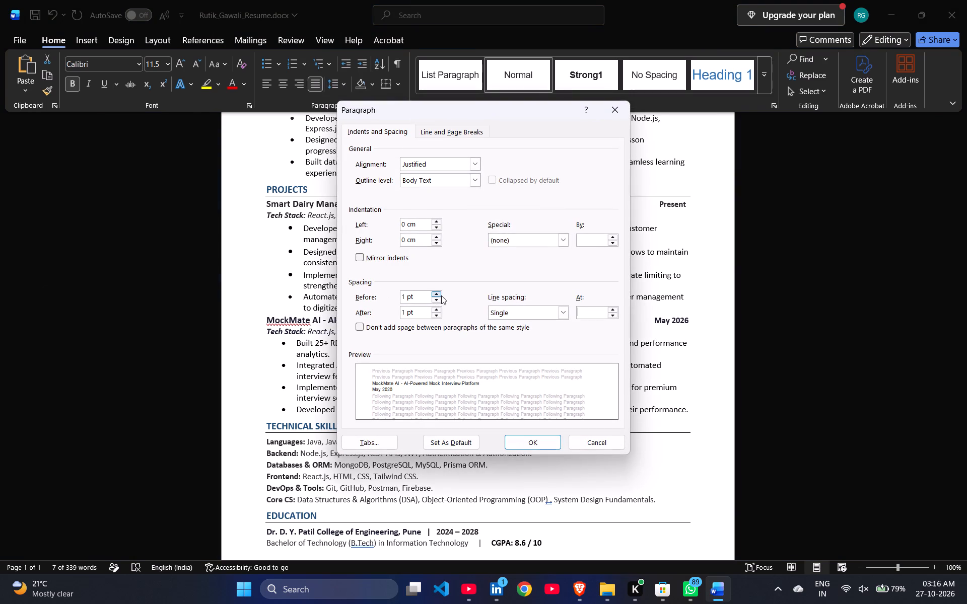
pyautogui.click(437, 291)
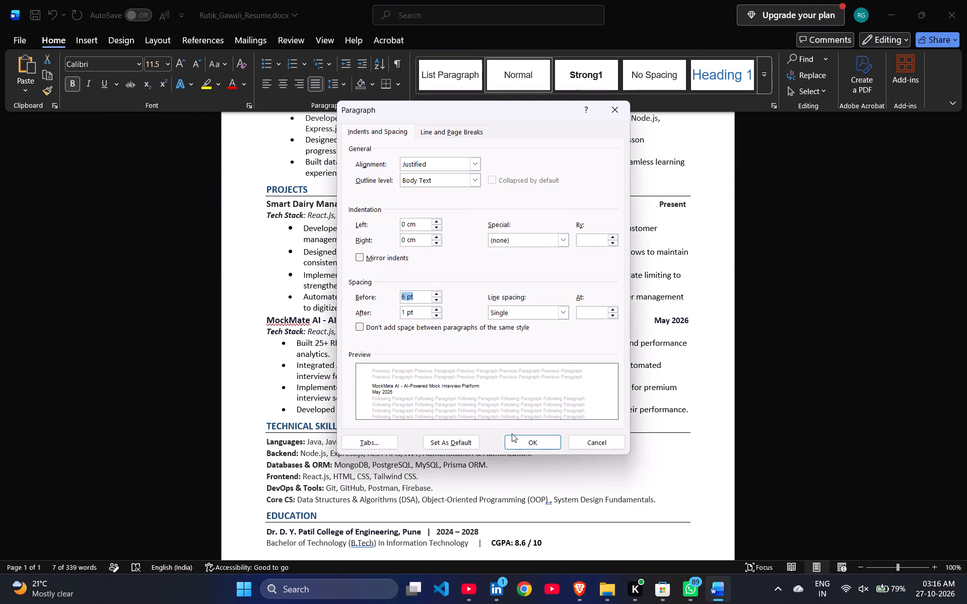
pyautogui.click(516, 442)
pyautogui.click(379, 390)
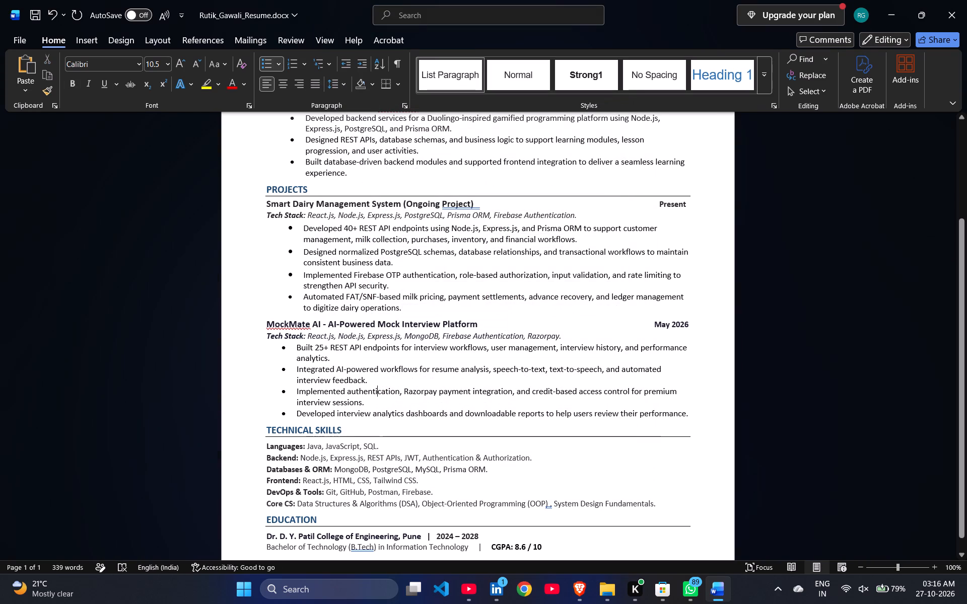
pyautogui.scroll(-4, 379, 390)
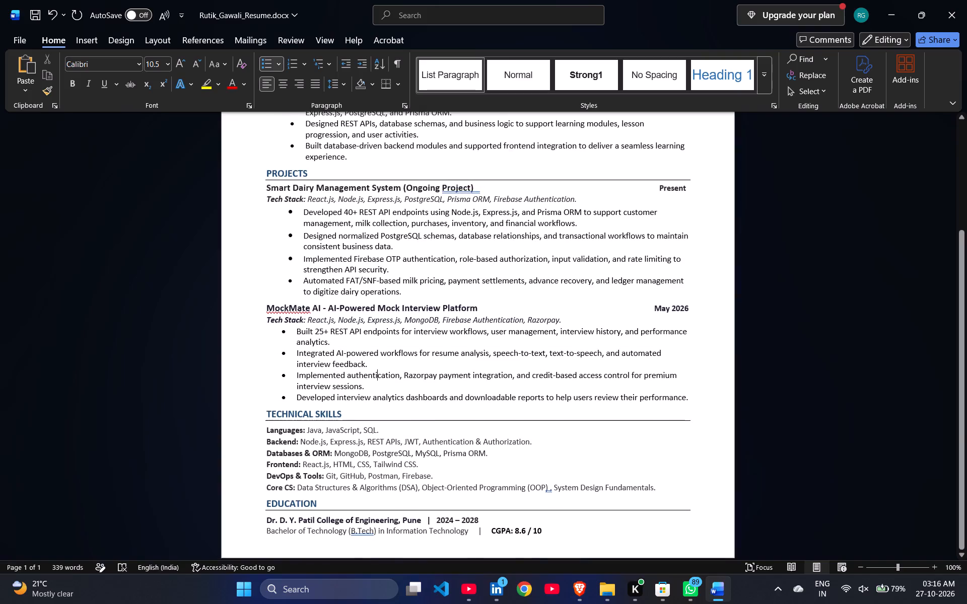
# Set the paragraph spacing before the Smart Dairy Management System project title line to 6 pt.
pyautogui.scroll(8, 379, 390)
pyautogui.moveTo(262, 338); pyautogui.dragTo(280, 338)
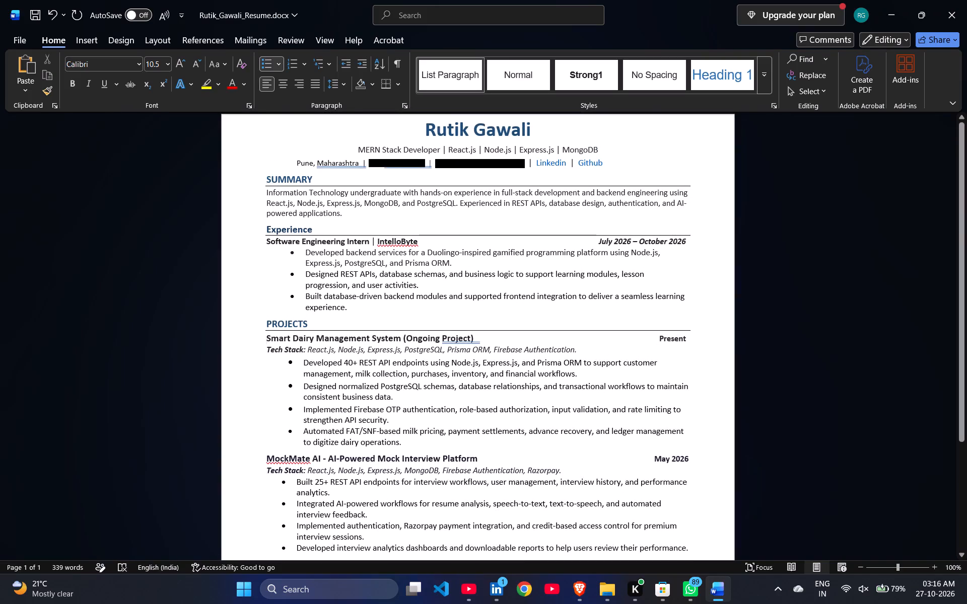
pyautogui.moveTo(280, 338); pyautogui.dragTo(478, 339)
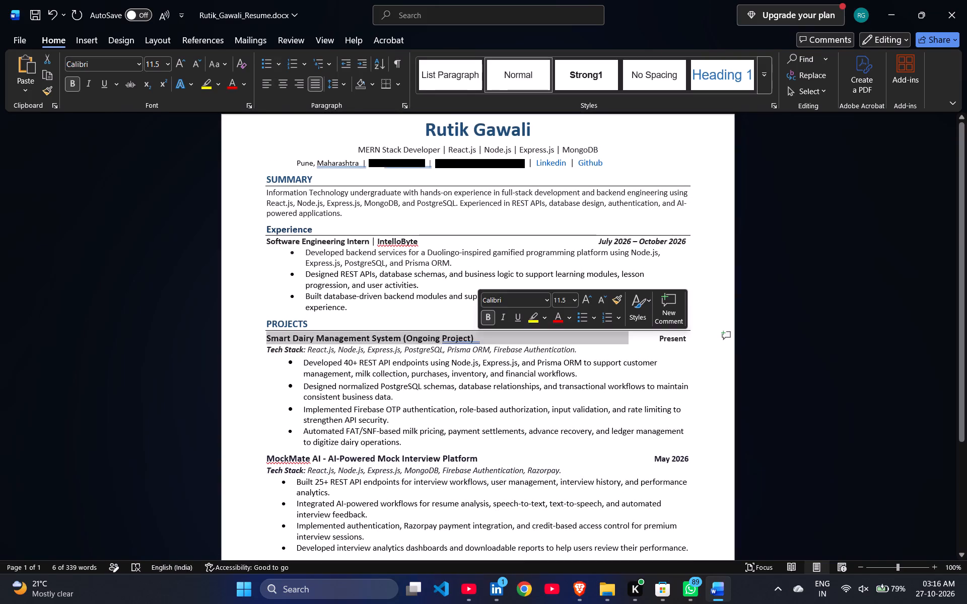
pyautogui.click(338, 81)
pyautogui.click(367, 201)
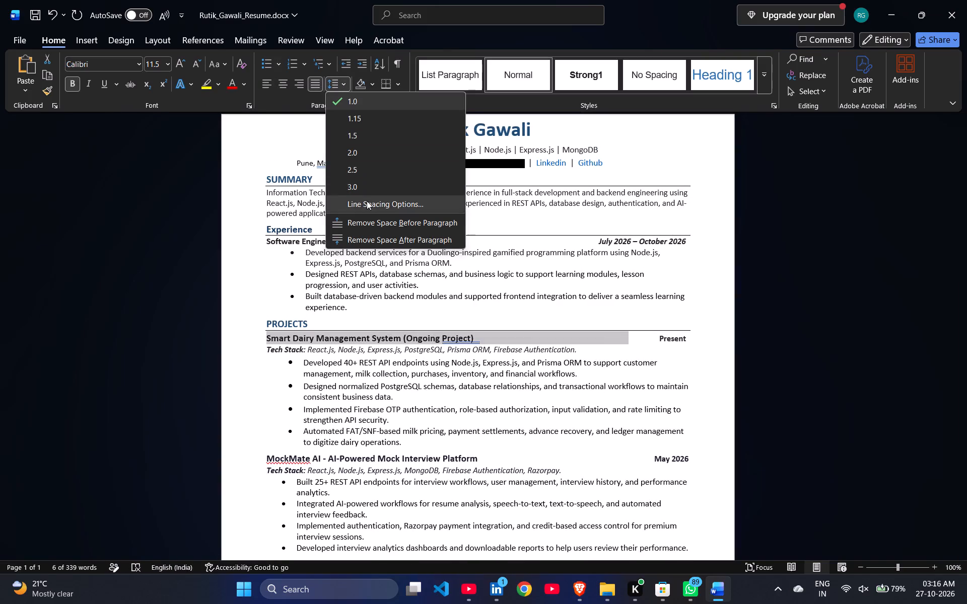
pyautogui.click(437, 291)
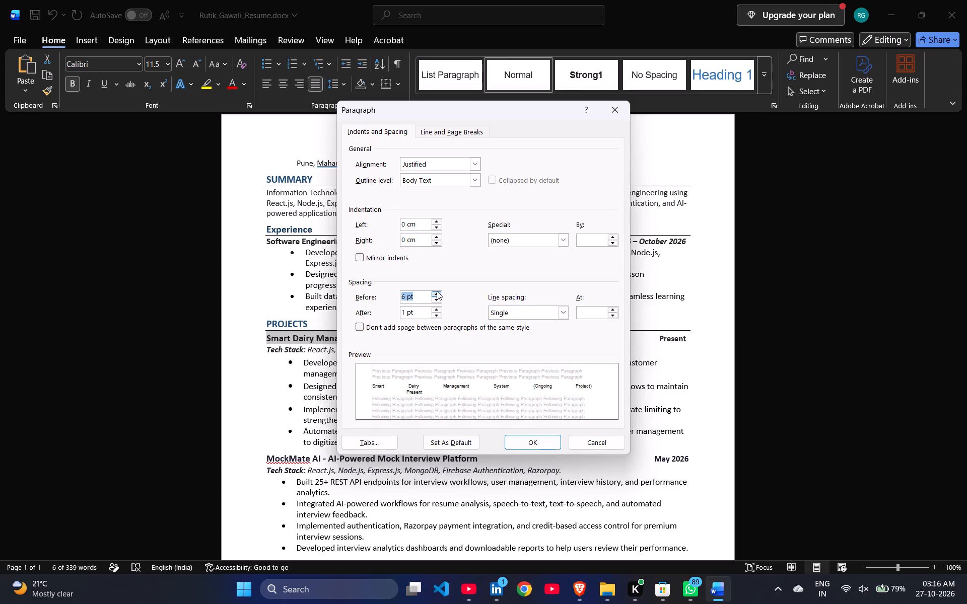
pyautogui.click(517, 440)
pyautogui.click(409, 418)
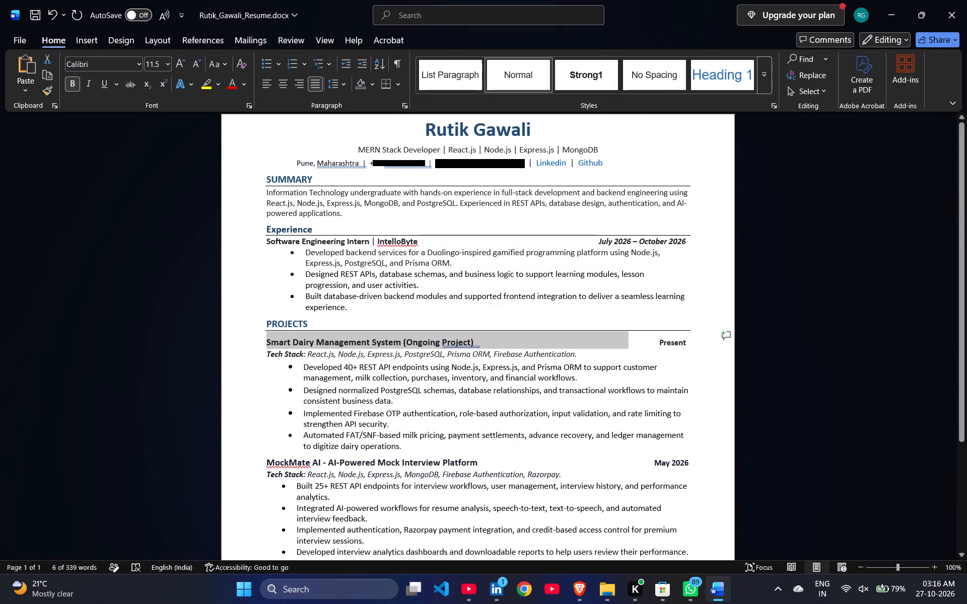
# Delete the date label "Present" from the Smart Dairy Management System title line and look over the résumé.
pyautogui.scroll(-8, 409, 418)
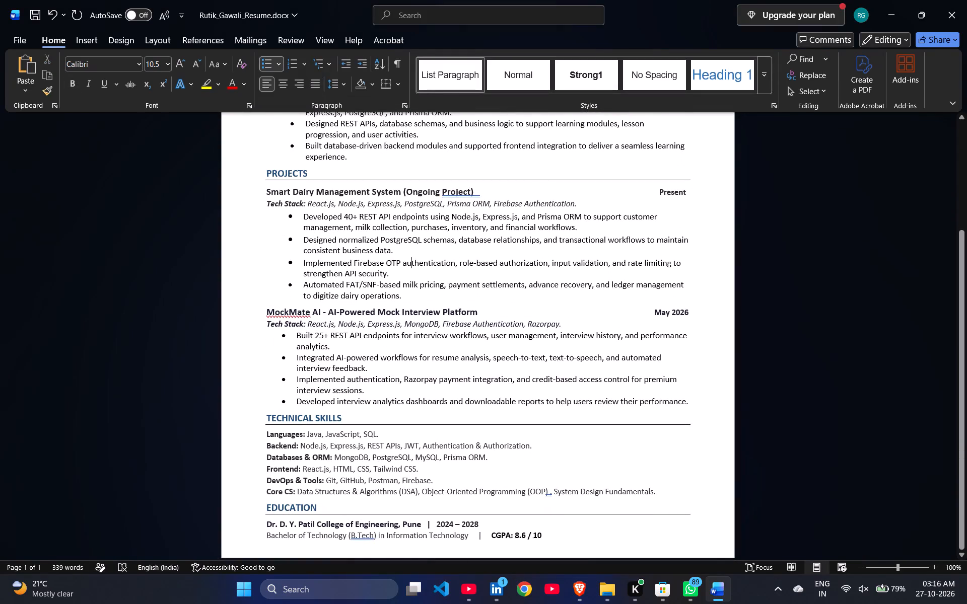
pyautogui.doubleClick(664, 194)
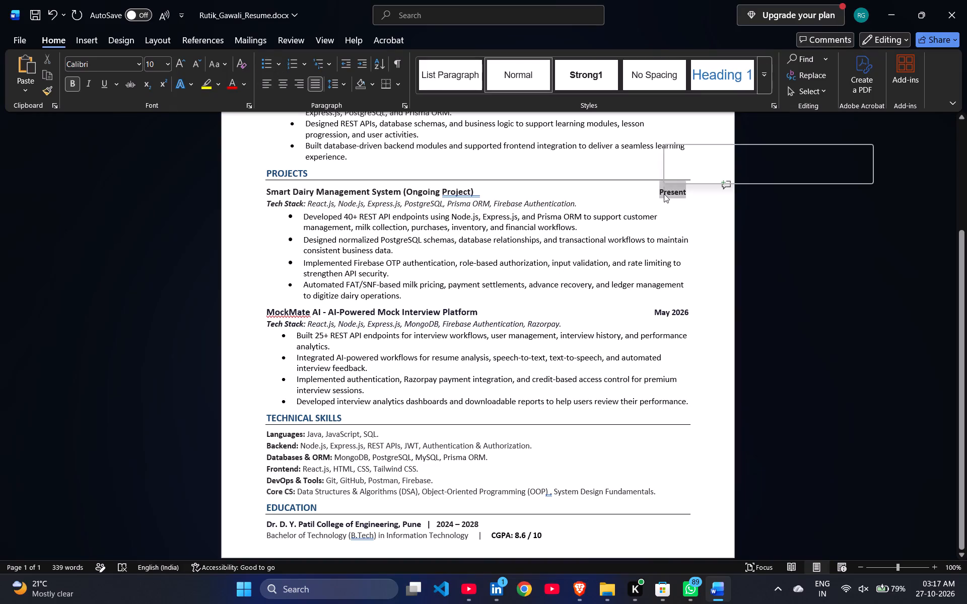
pyautogui.press('BackSpace')
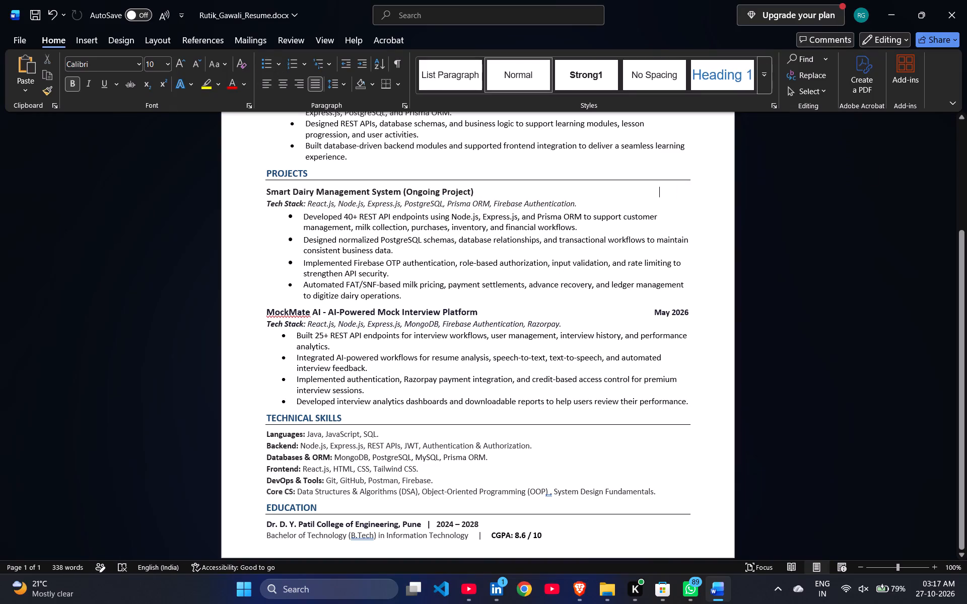
pyautogui.scroll(-2, 435, 332)
pyautogui.scroll(4, 357, 484)
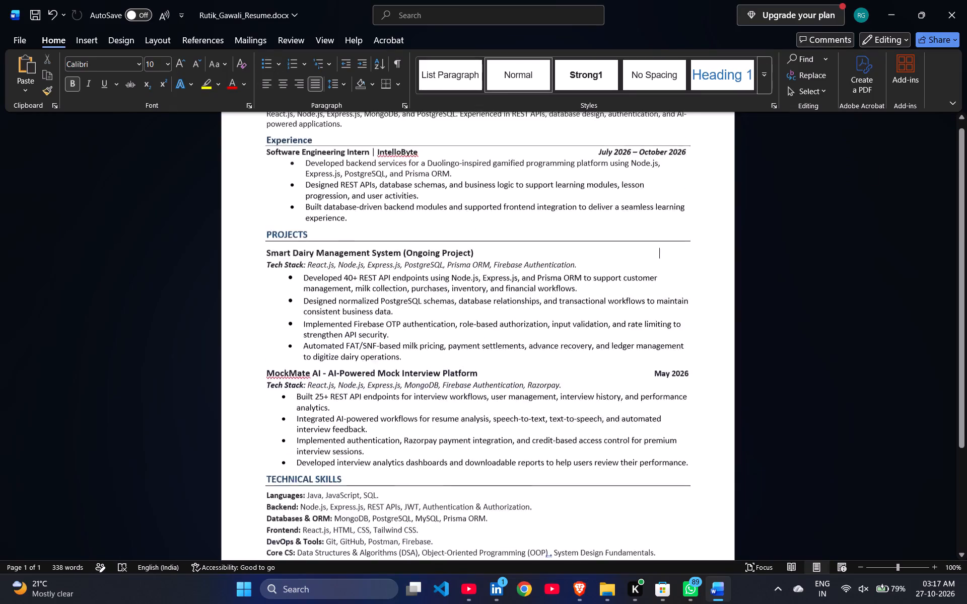
pyautogui.scroll(12, 357, 484)
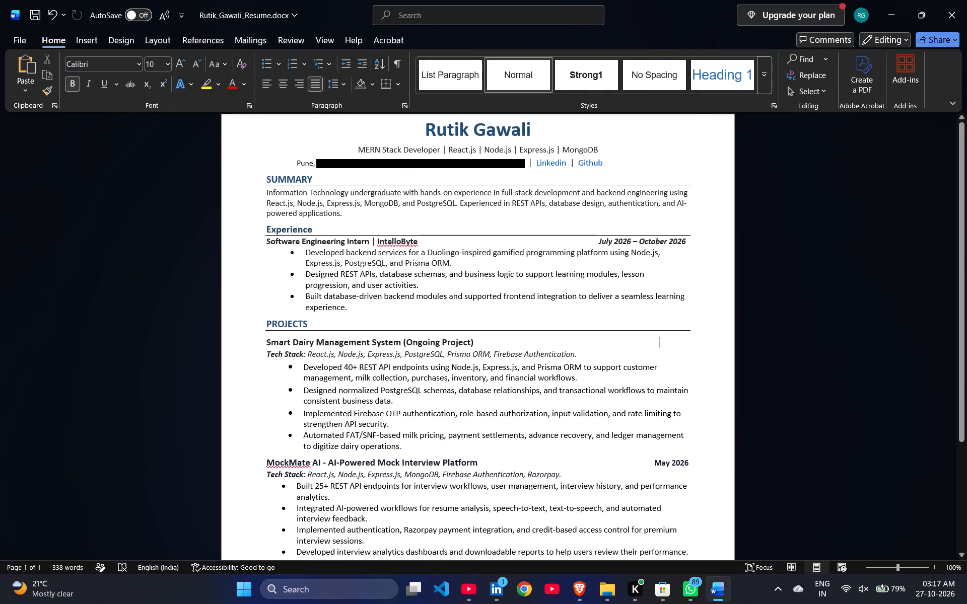
# Export the résumé as a PDF/XPS document in PDF format to the MERN folder inside my Resumes, keeping the suggested file name.
pyautogui.click(22, 42)
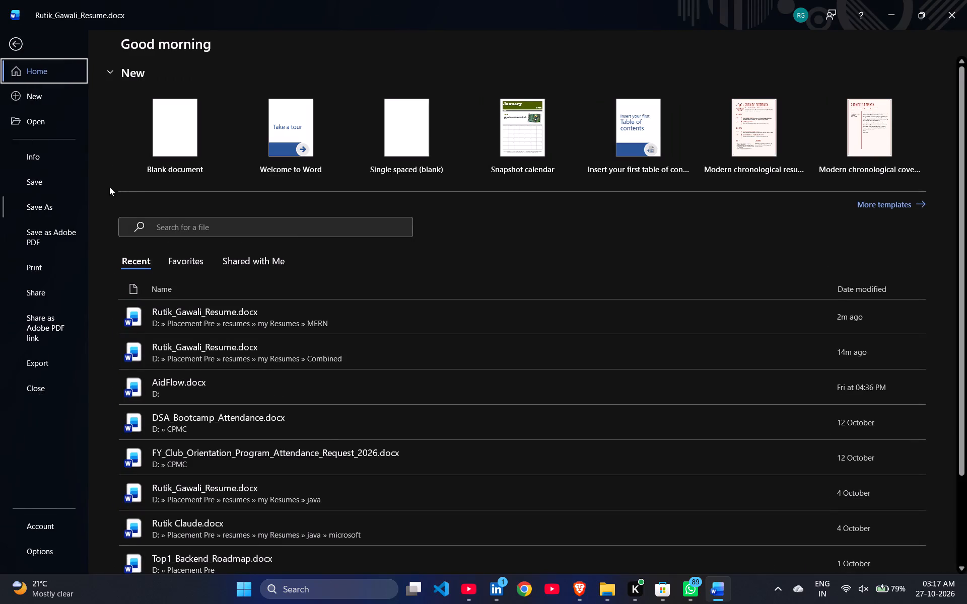
pyautogui.click(46, 363)
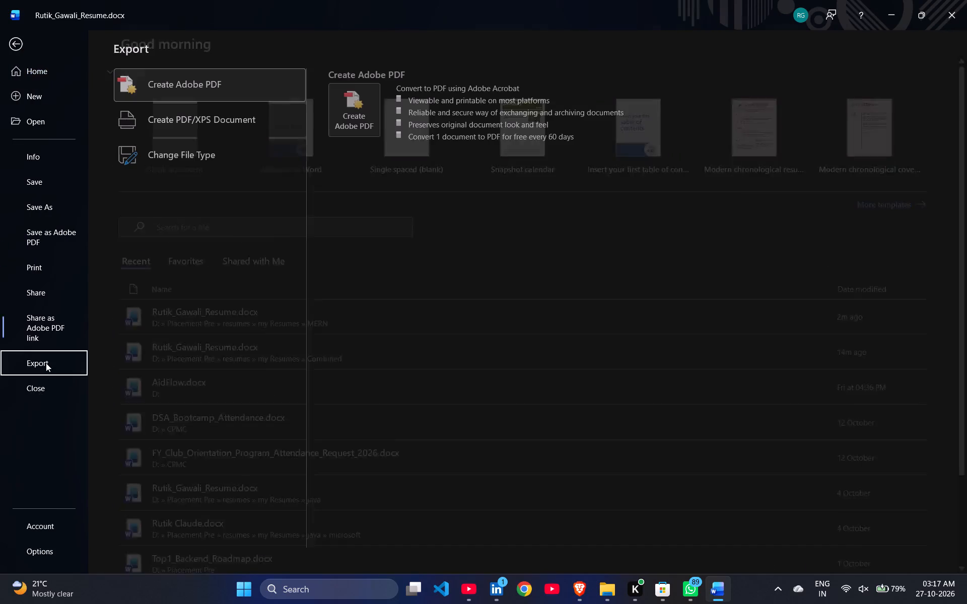
pyautogui.click(184, 128)
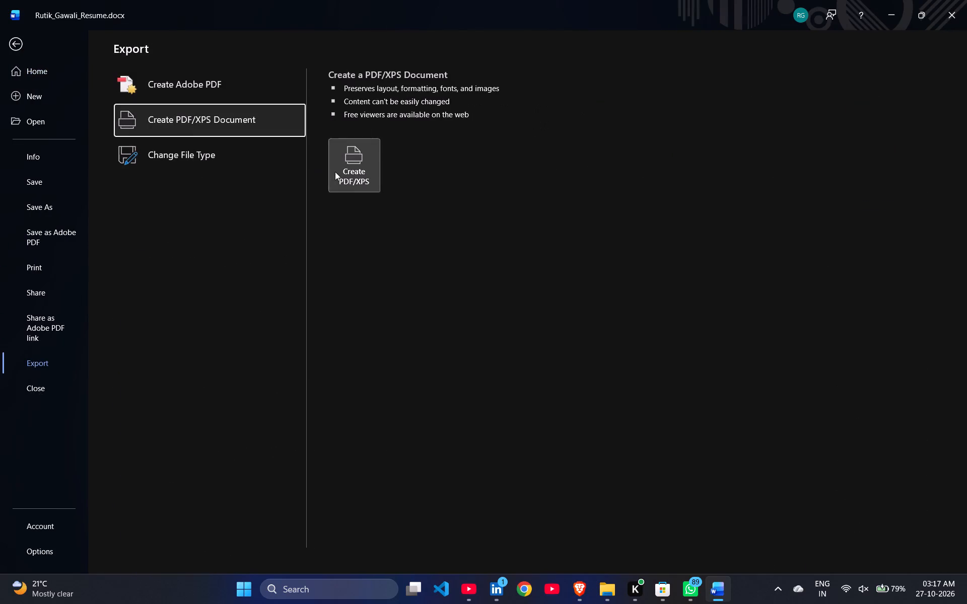
pyautogui.click(335, 172)
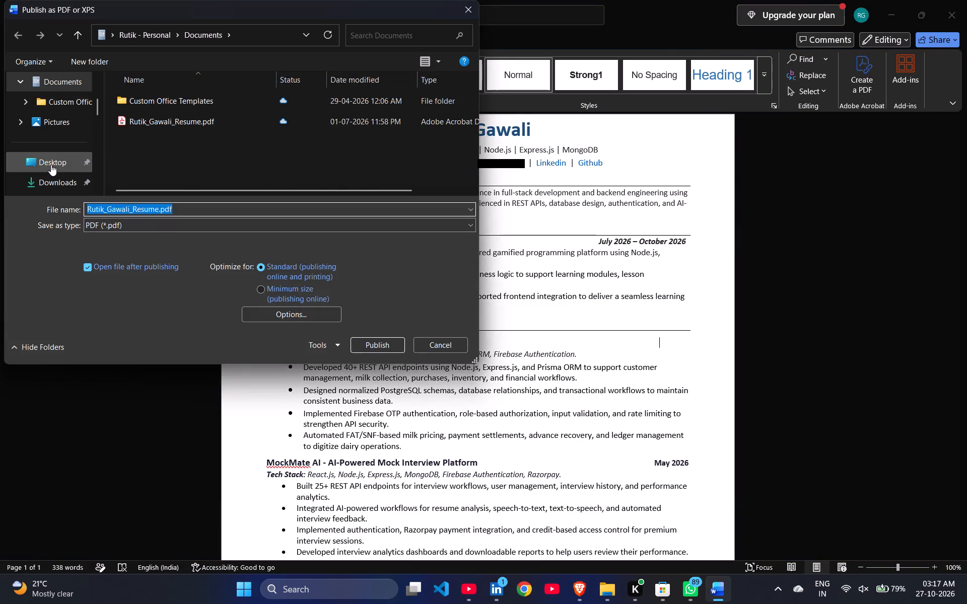
pyautogui.scroll(-2, 51, 165)
pyautogui.scroll(4, 68, 119)
pyautogui.scroll(-1, 62, 152)
pyautogui.moveTo(107, 365); pyautogui.dragTo(133, 573)
pyautogui.doubleClick(57, 265)
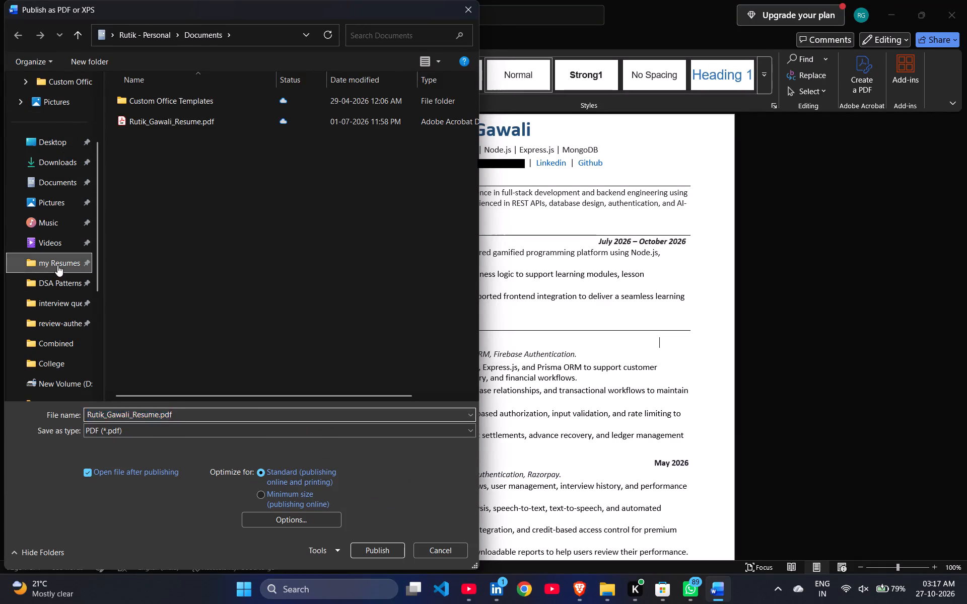
pyautogui.doubleClick(133, 140)
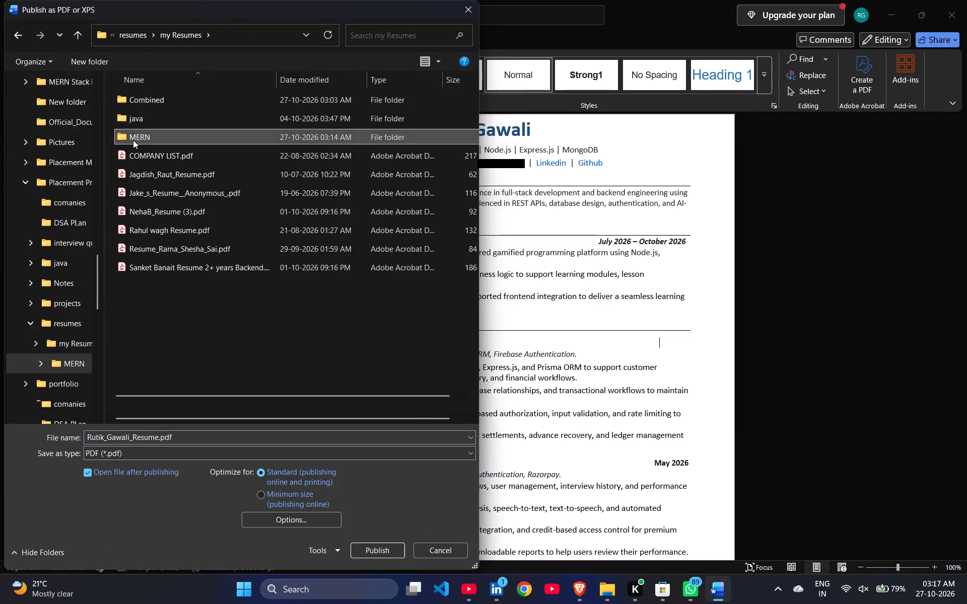
pyautogui.click(376, 547)
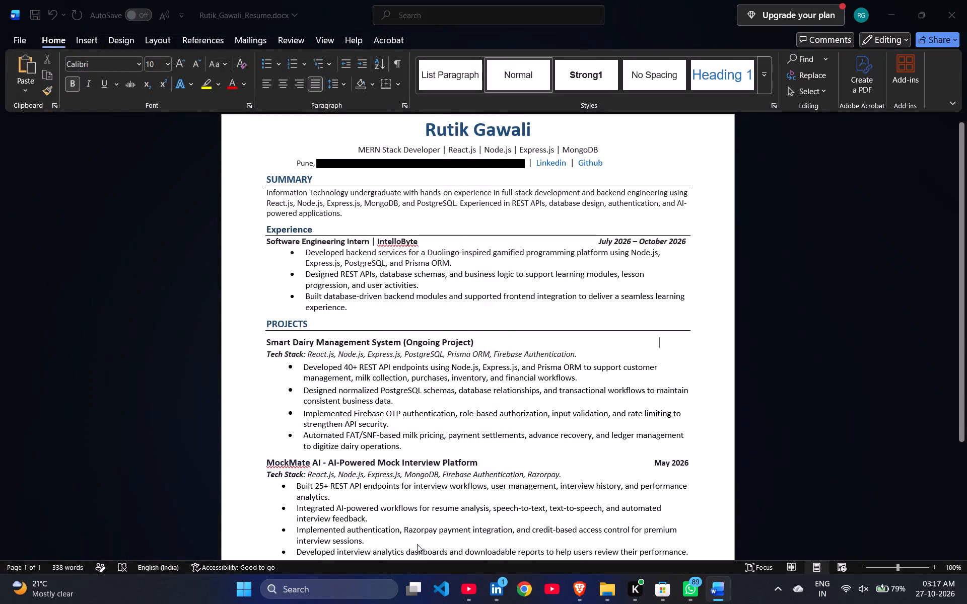
# Return to the résumé in Word from the opened PDF viewer and save the document.
pyautogui.click(456, 450)
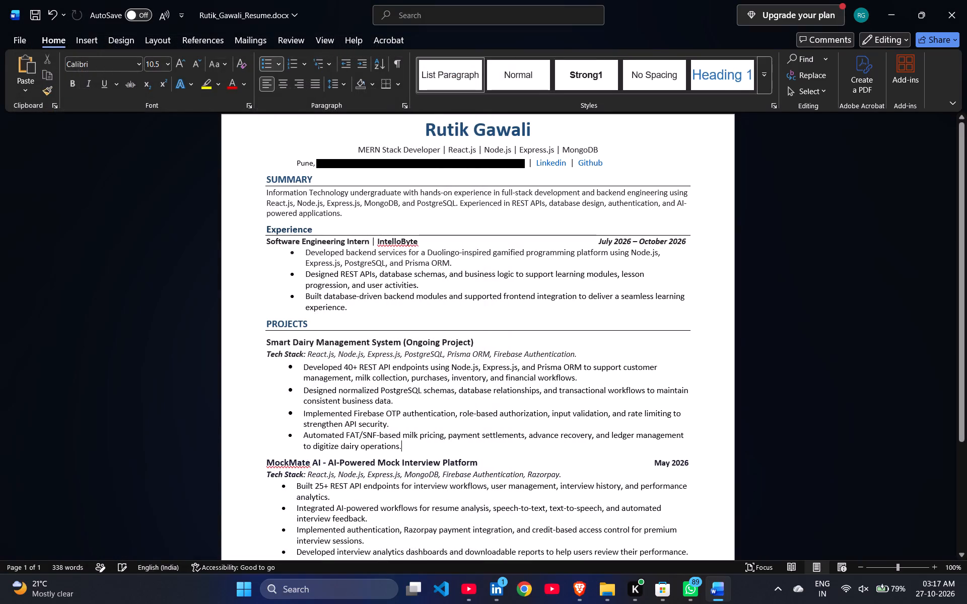
pyautogui.hotkey('ctrl', 's')
pyautogui.hotkey('alt', 'Tab')
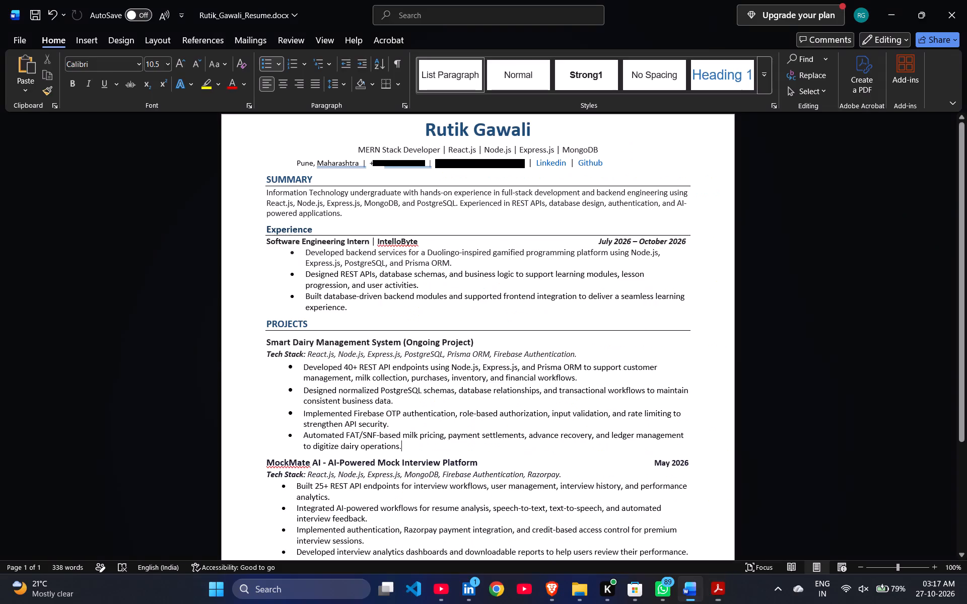
pyautogui.click(456, 450)
pyautogui.hotkey('ctrl', 's')
pyautogui.click(456, 450)
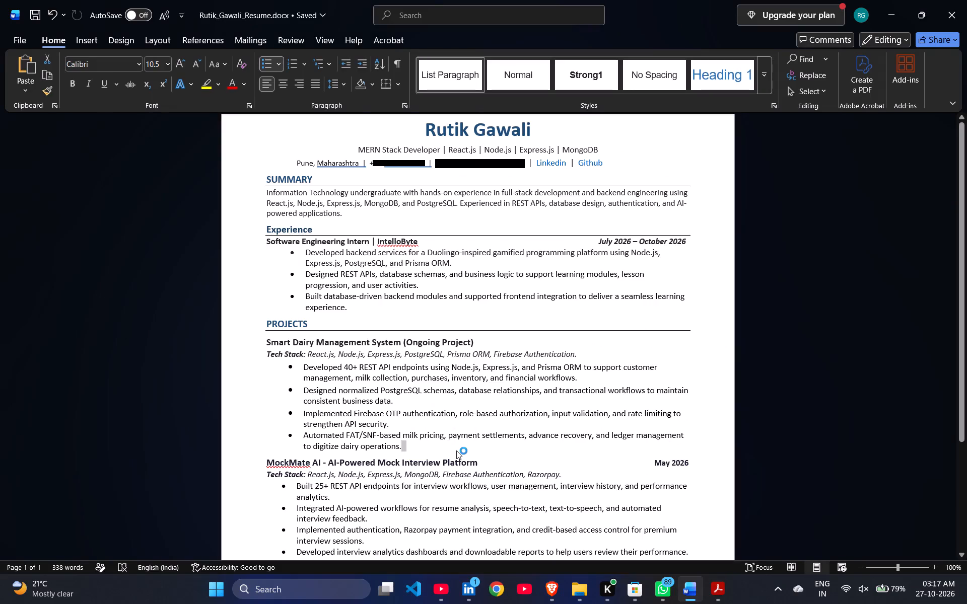
# Save the résumé document again in Word.
pyautogui.keyDown('ctrl'); pyautogui.click(440, 450); pyautogui.keyUp('ctrl')
pyautogui.hotkey('ctrl', 's')
# Switch to Acrobat and check the exported résumé PDF's layout from the header through the Education section.
pyautogui.hotkey('alt', 'Tab')
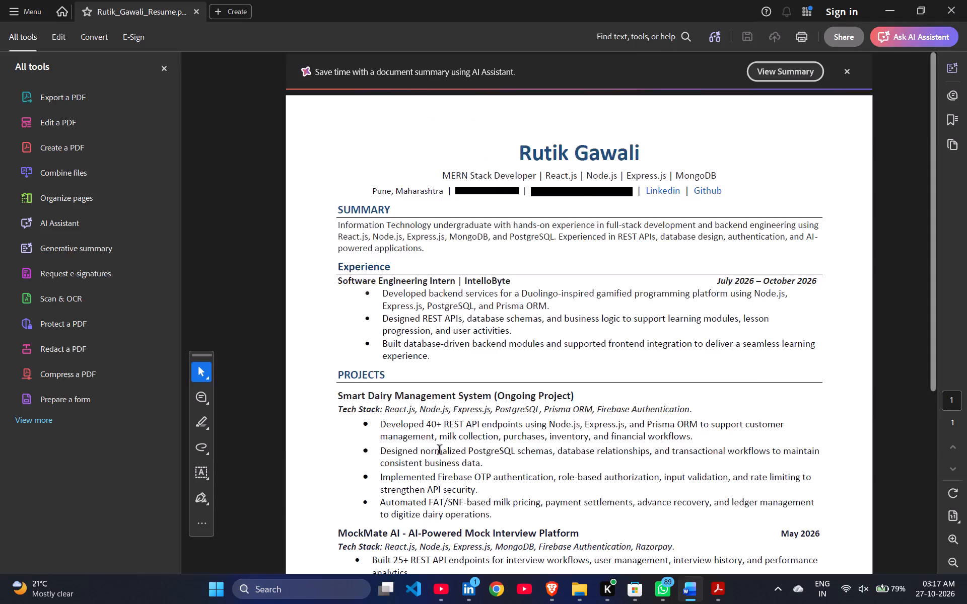
pyautogui.click(740, 125)
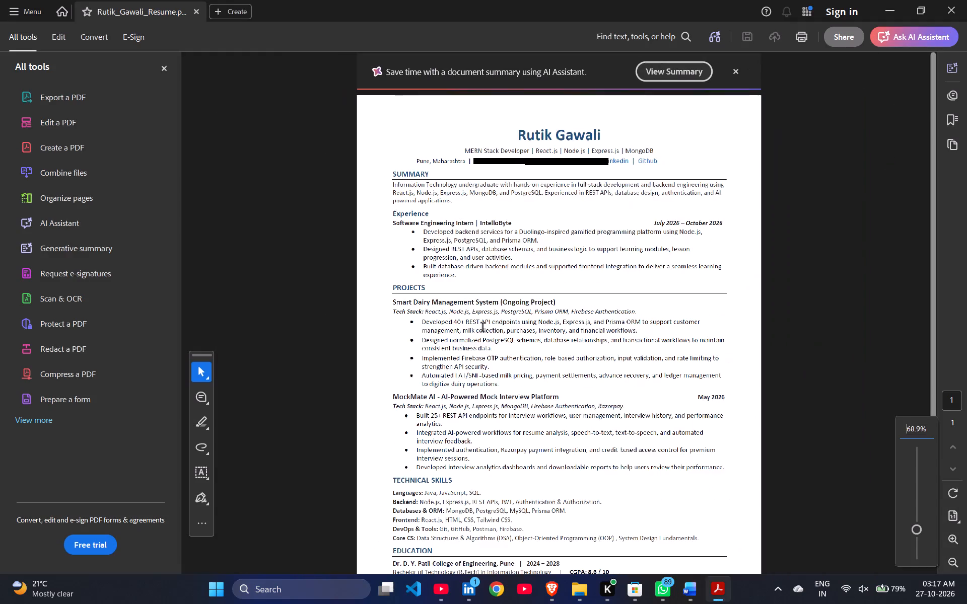
pyautogui.scroll(-2, 483, 328)
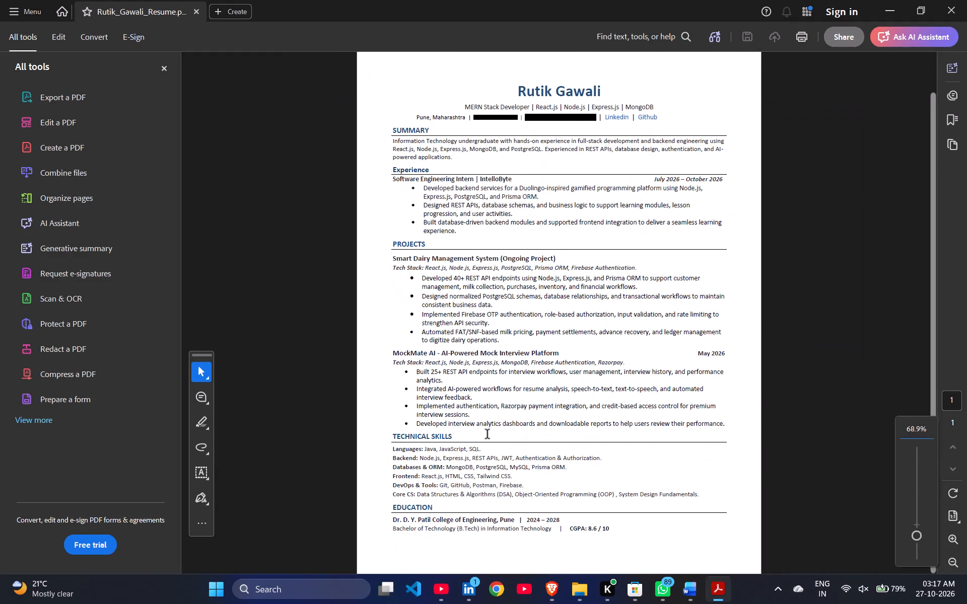
# Switch to the Brave browser window showing the GitHub profile overview.
pyautogui.hotkey('alt', 'Tab')
pyautogui.hotkey('alt', 'Tab')
pyautogui.hotkey('alt', 'Tab')
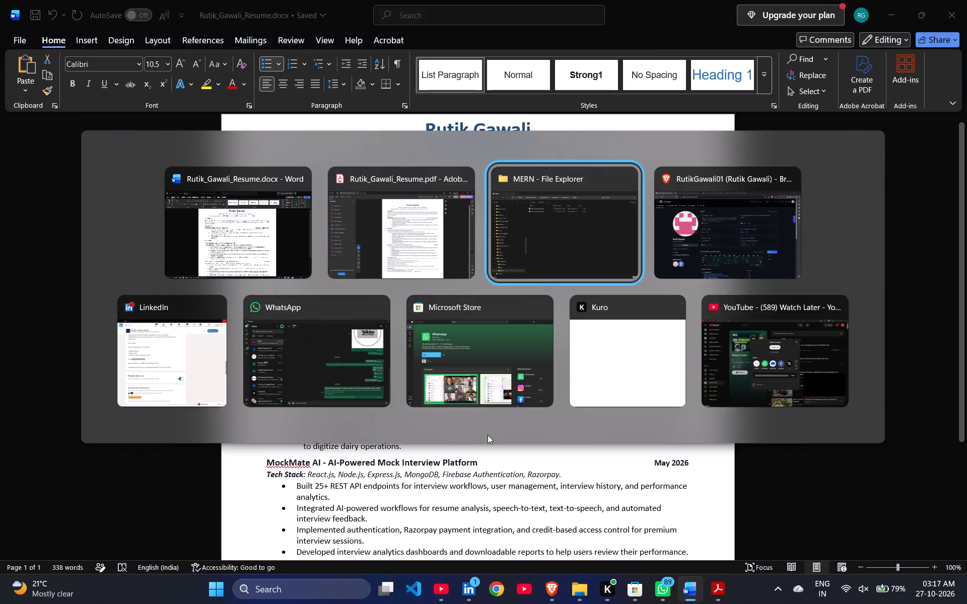
pyautogui.hotkey('alt', 'Tab')
pyautogui.hotkey('alt', 'Tab')
pyautogui.hotkey('alt', 'Tab')
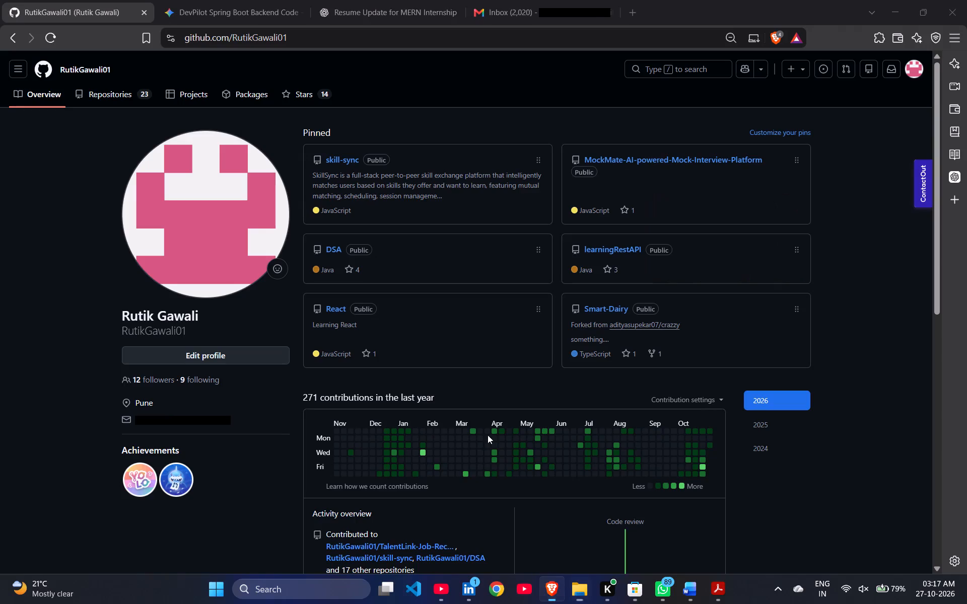
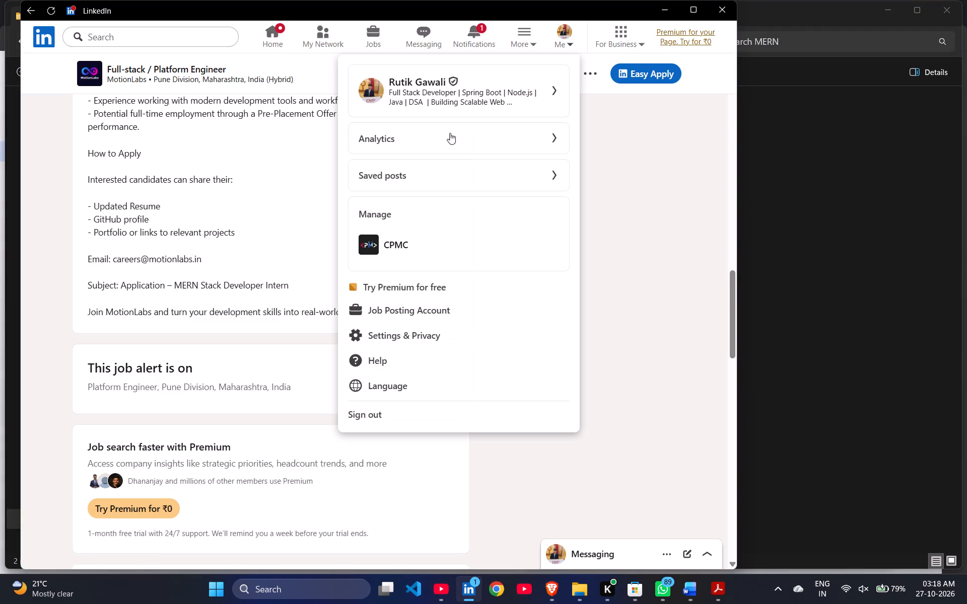
# Open the own LinkedIn profile, copy the public profile URL and switch back to the previous window.
pyautogui.click(443, 81)
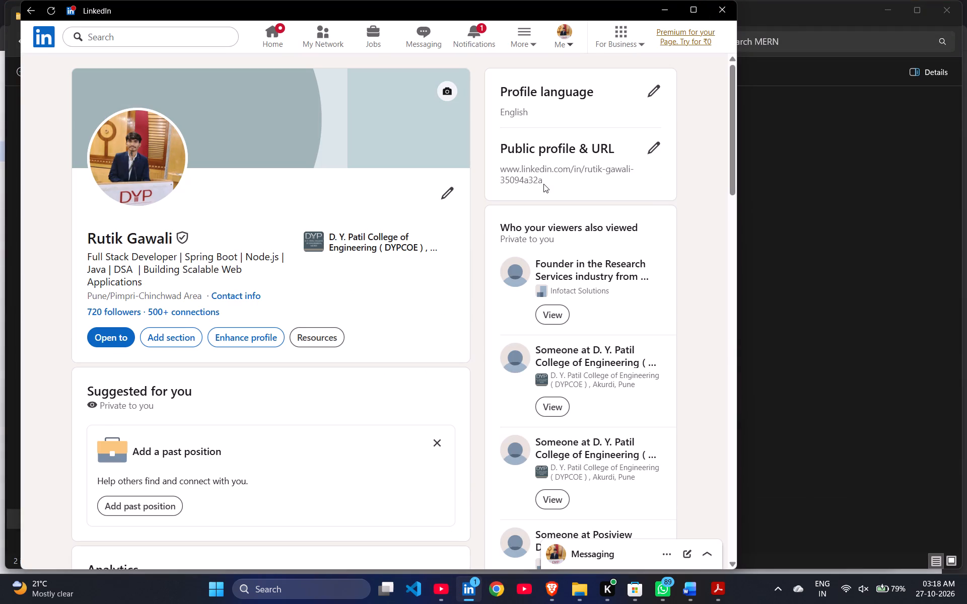